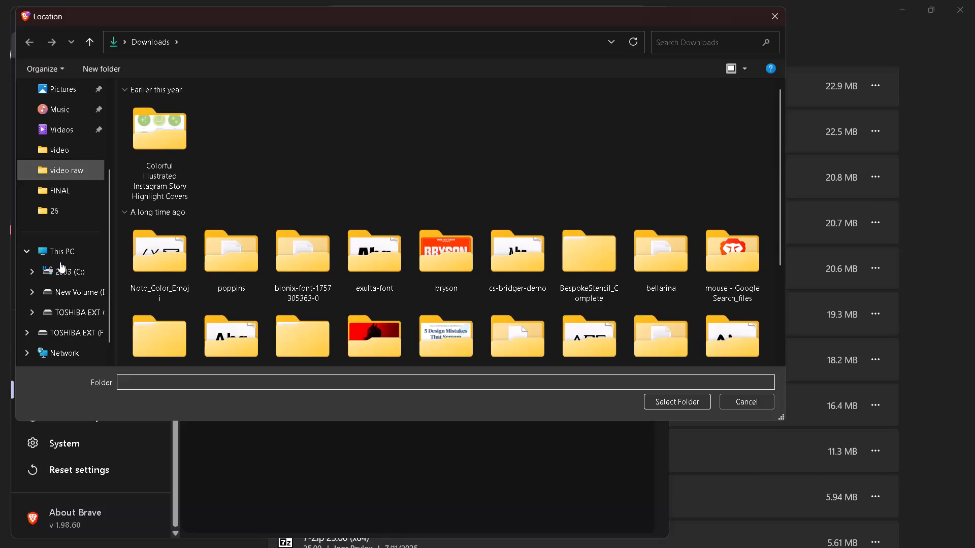
Create a folder named brave on TOSHIBA EXT (F:) and choose it as the download location.
click(76, 314)
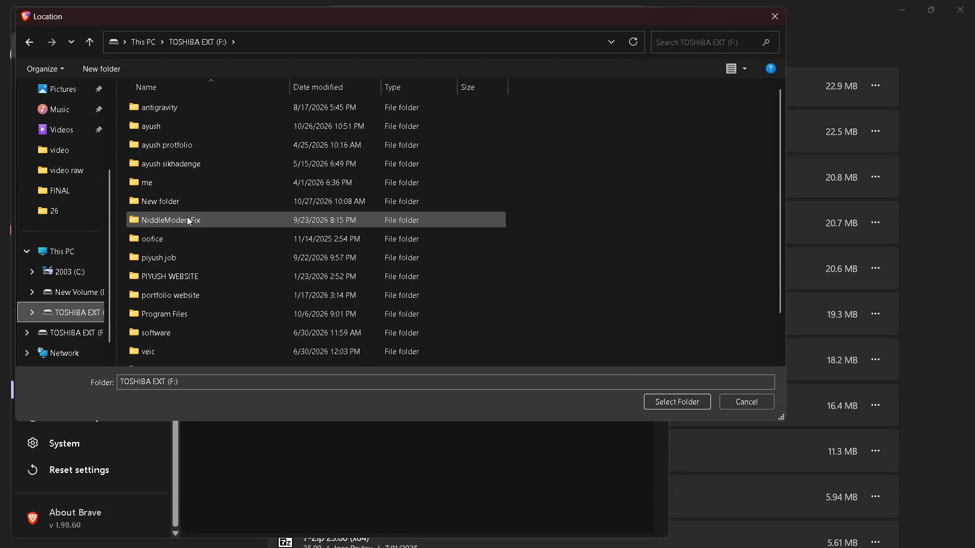
right_click(237, 241)
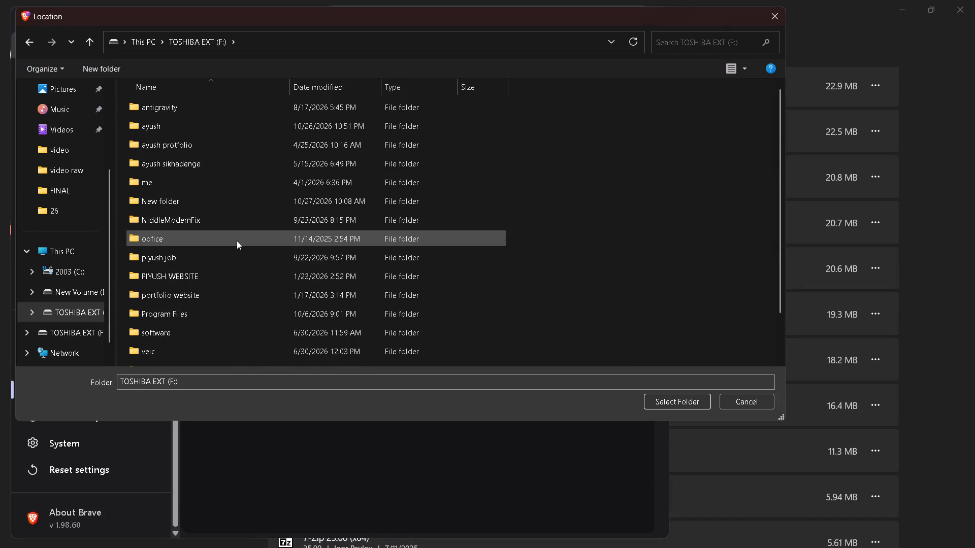
click(280, 388)
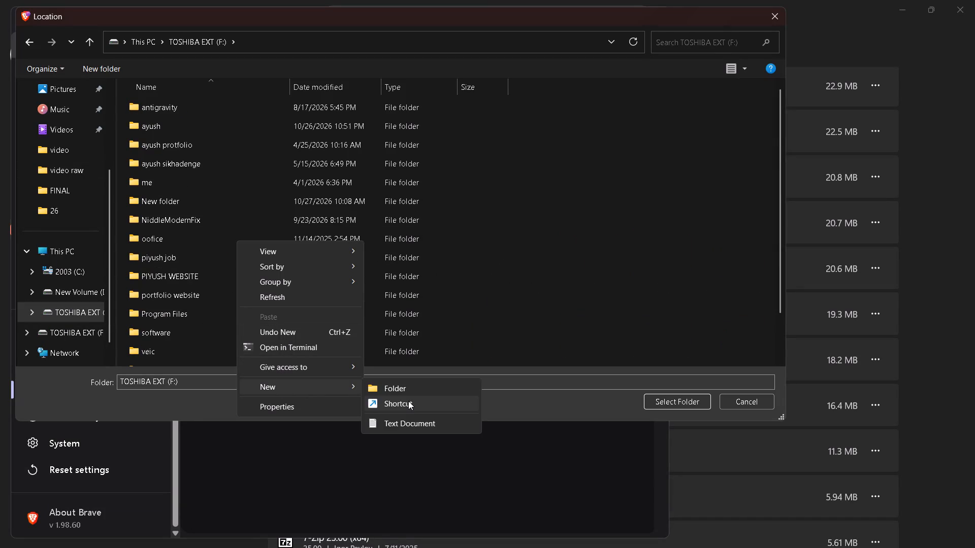
click(414, 388)
text(brave)
key(Return)
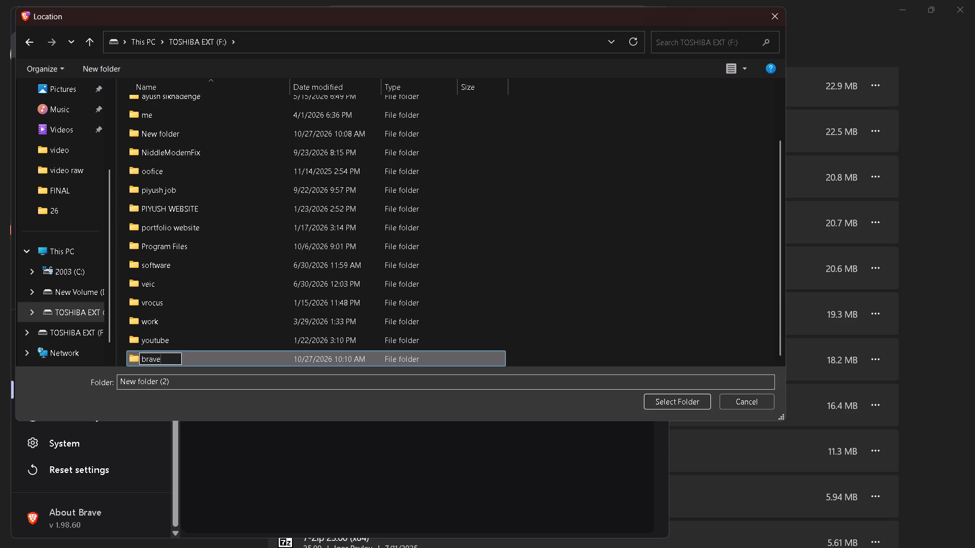
click(651, 400)
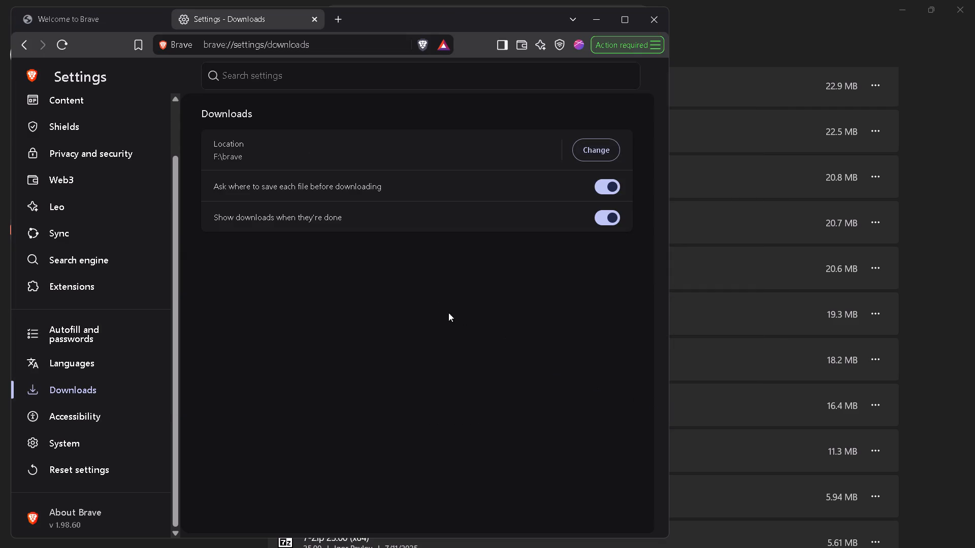
Look through the browser's Accessibility and System settings, including Memory and Power, and close the browser window.
click(90, 419)
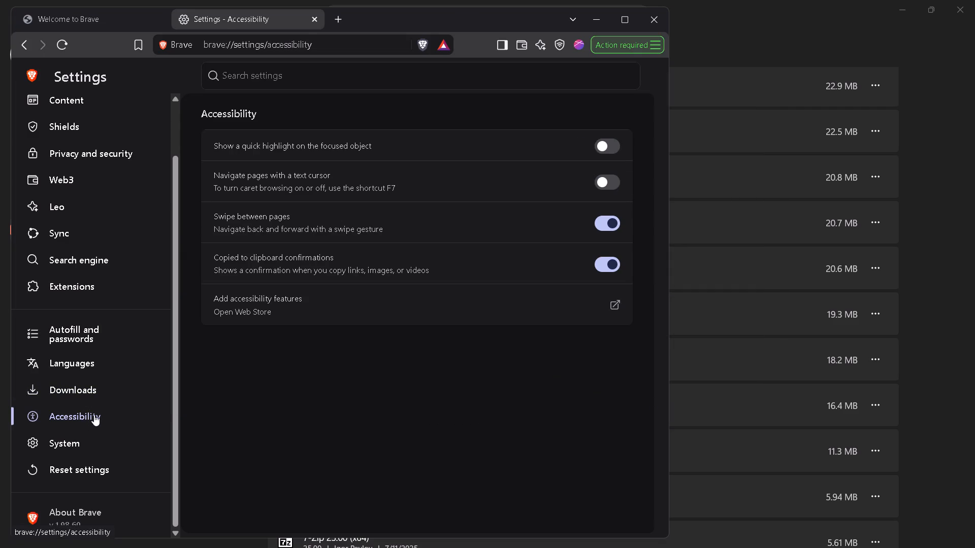
click(64, 442)
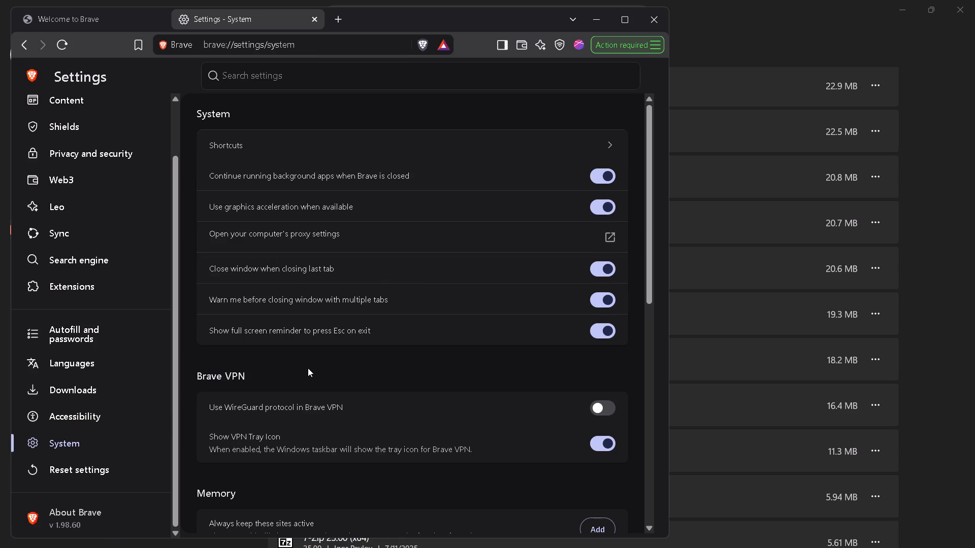
scroll(309, 368, down, 3)
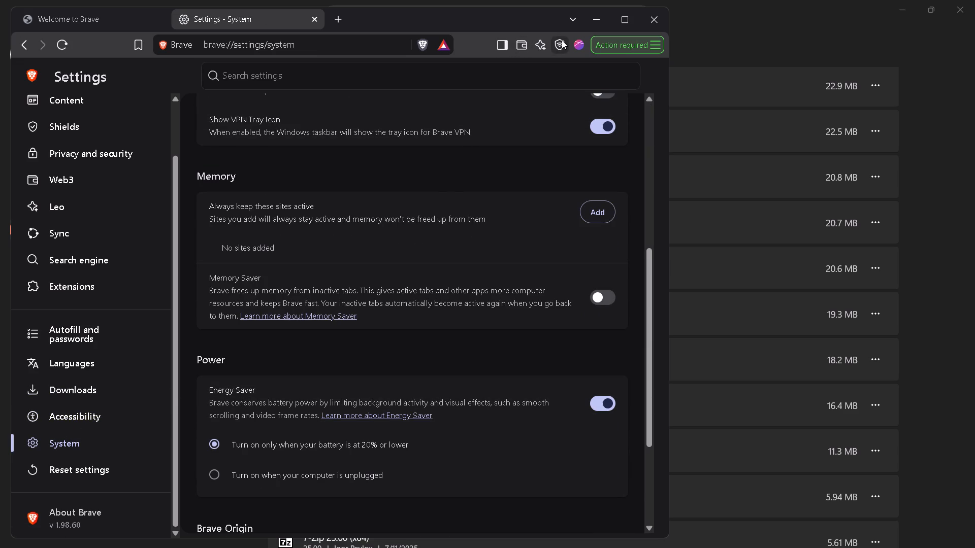
click(646, 25)
click(370, 166)
Look over the larger apps in the Windows Settings installed apps list.
scroll(494, 329, up, 4)
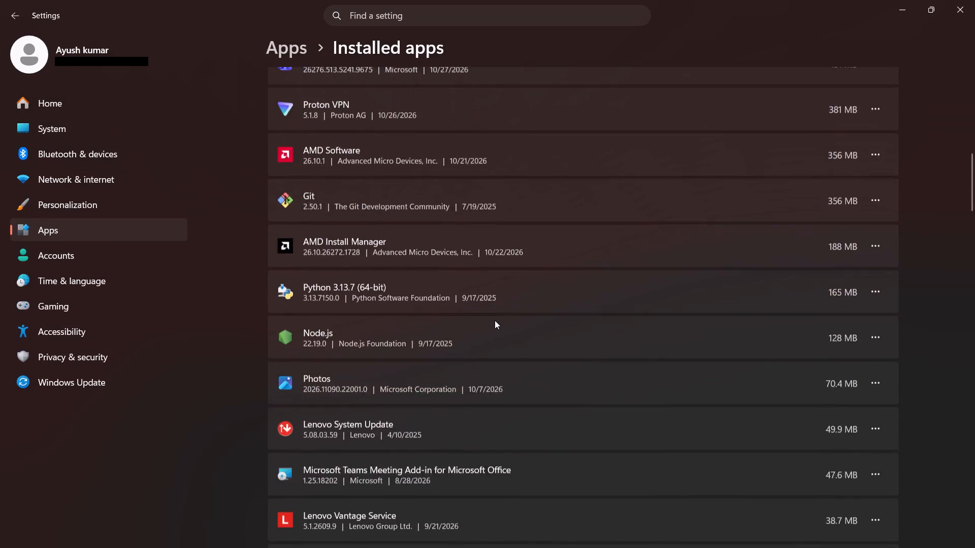
scroll(495, 320, up, 3)
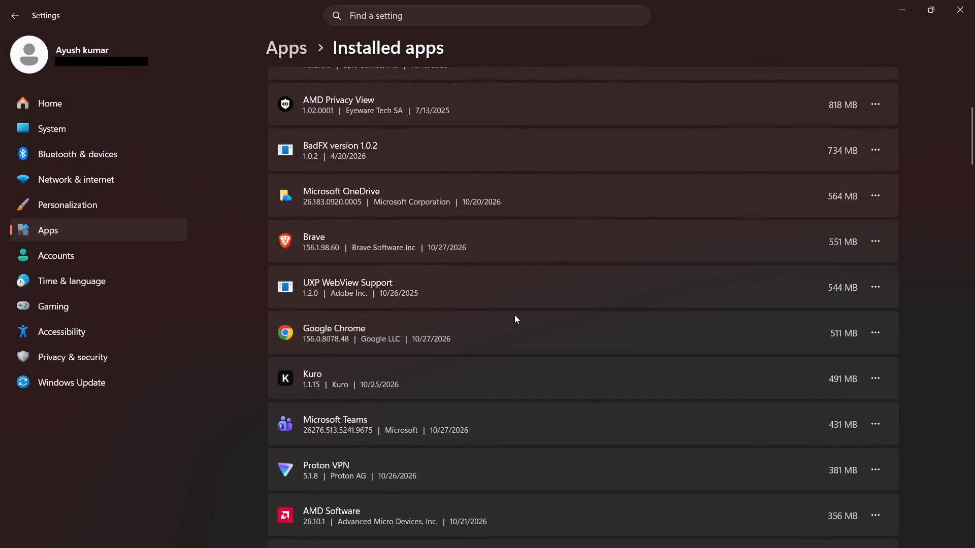
scroll(505, 380, down, 1)
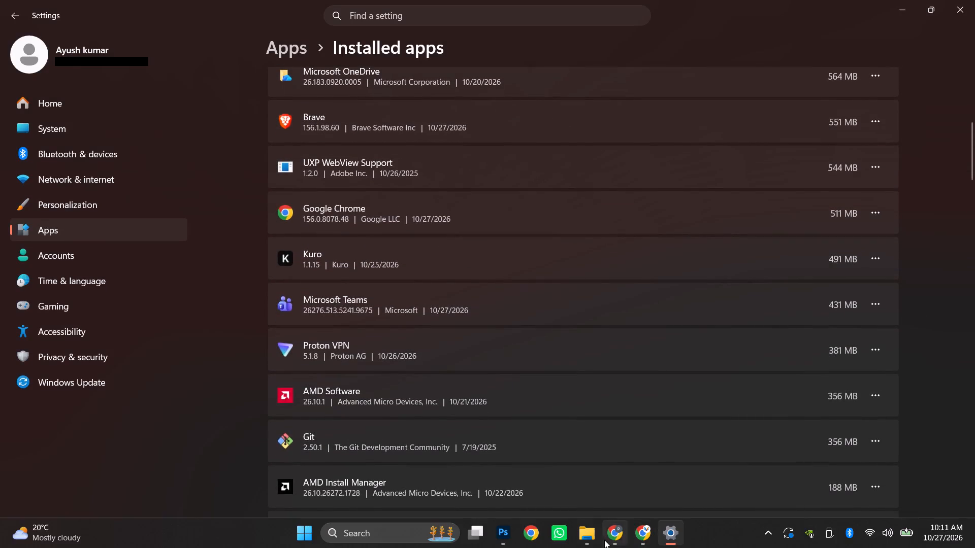
Switch to File Explorer and refresh This PC to check the free space on the drives.
click(596, 540)
click(114, 33)
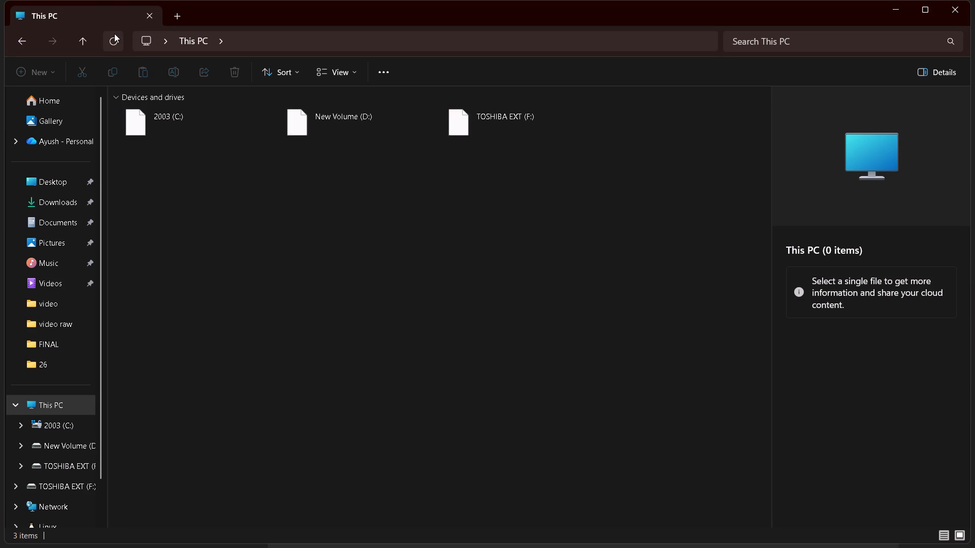
double_click(113, 33)
click(113, 33)
click(303, 232)
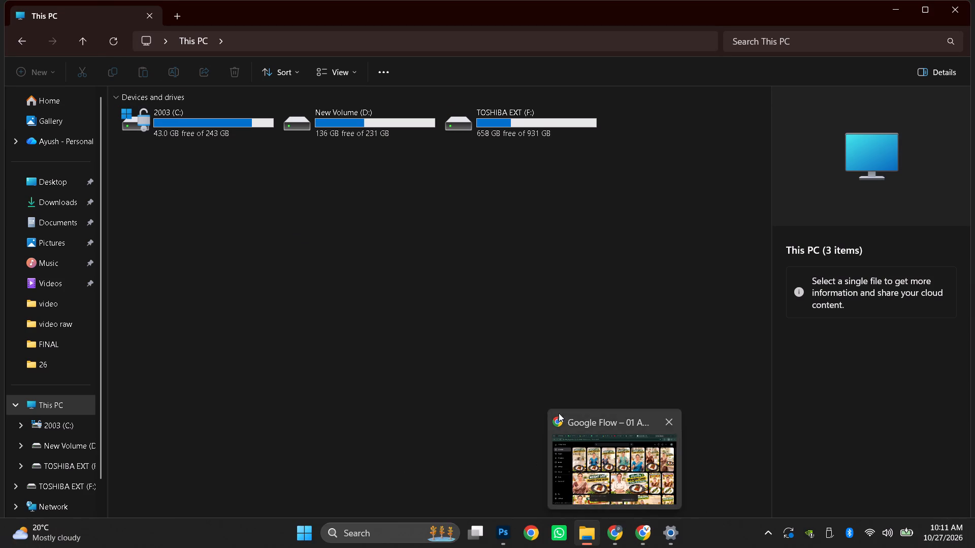
Switch back to Windows Settings and check whether Microsoft Bing can be uninstalled from the installed apps list.
click(670, 538)
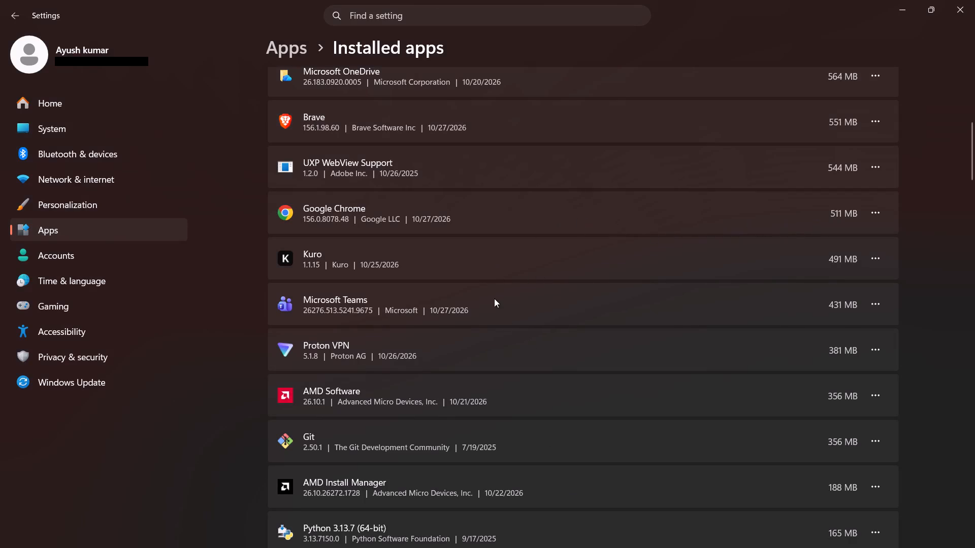
scroll(496, 387, down, 15)
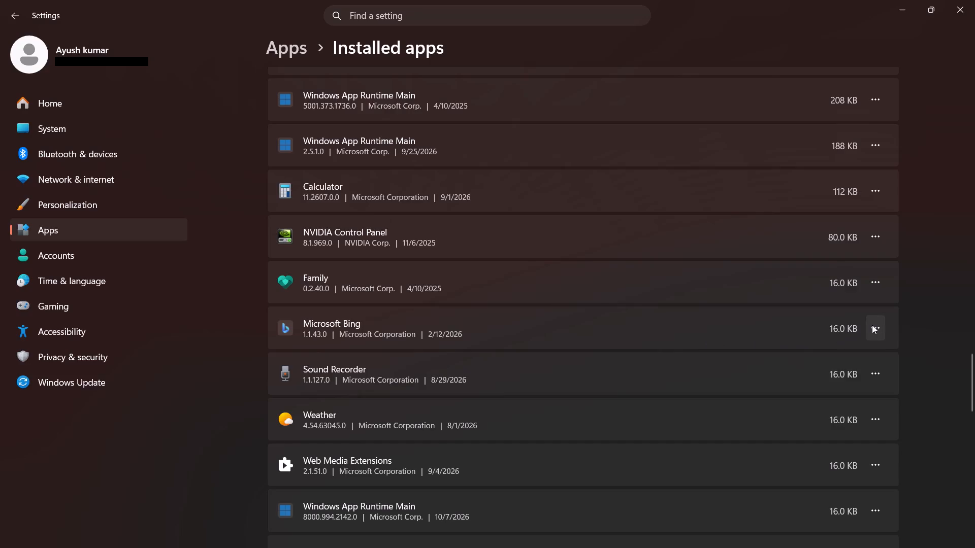
click(872, 325)
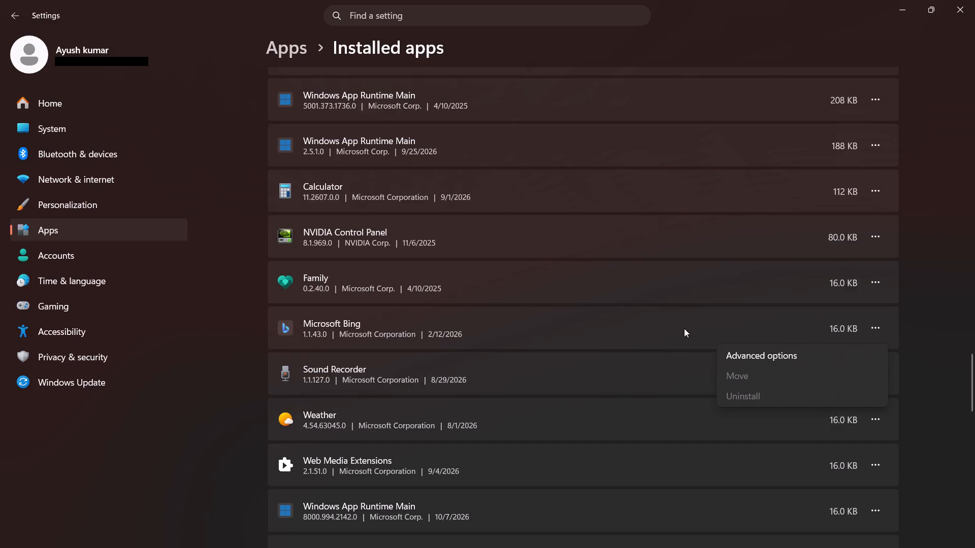
click(681, 328)
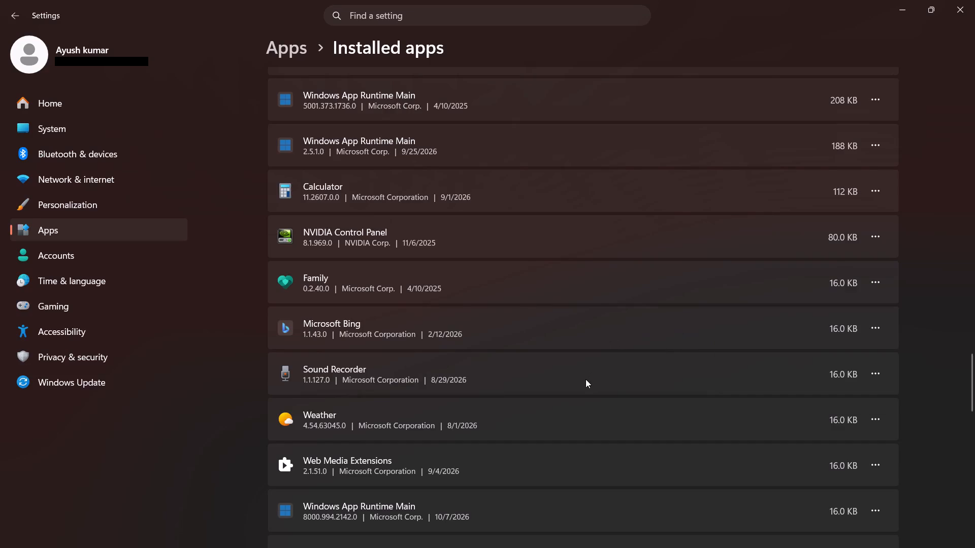
Examine the installed apps down to the end of the list and back up to the largest apps.
scroll(584, 381, down, 2)
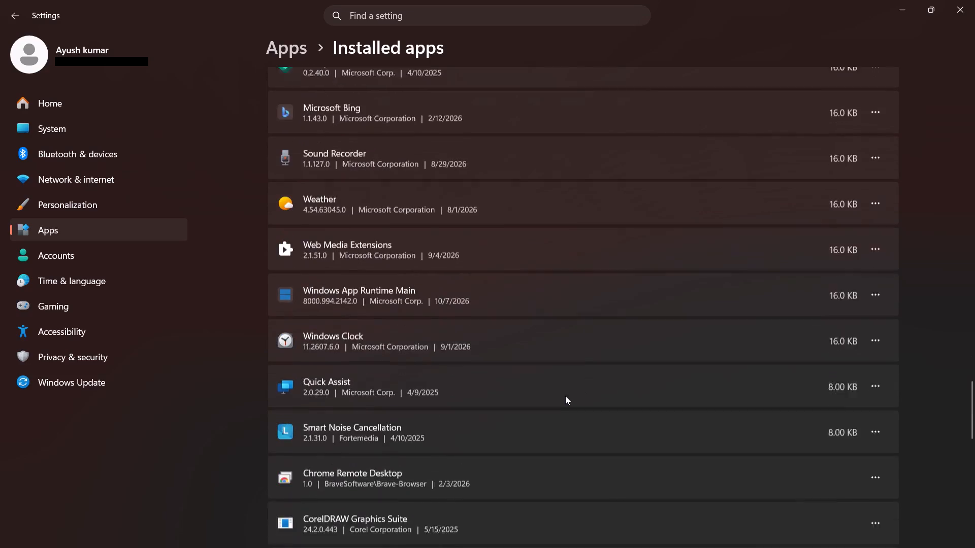
scroll(565, 396, down, 1)
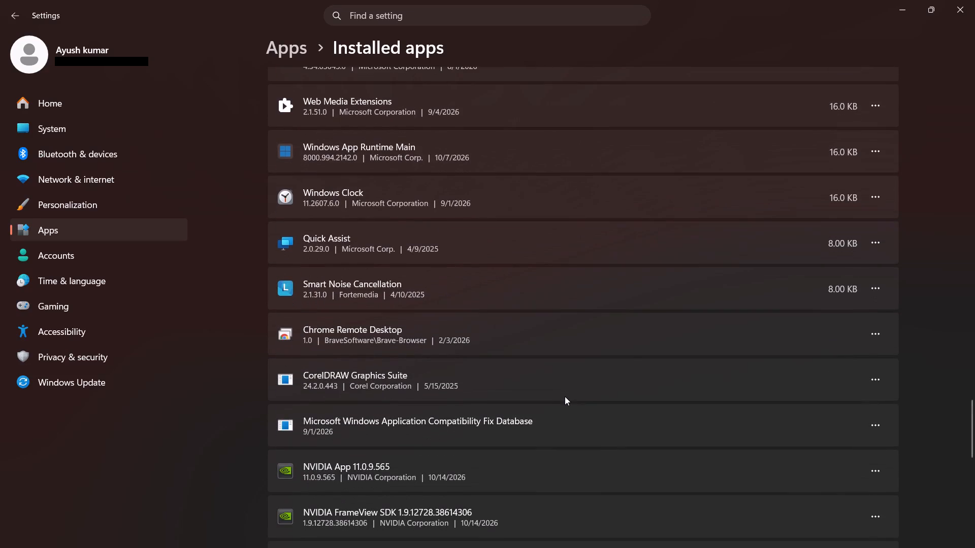
scroll(565, 396, down, 4)
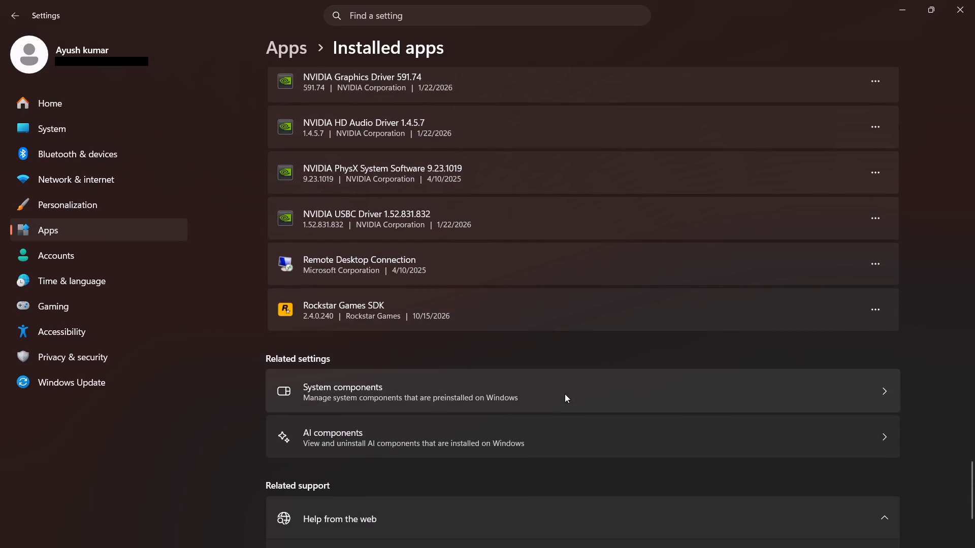
scroll(515, 337, up, 7)
scroll(521, 294, up, 4)
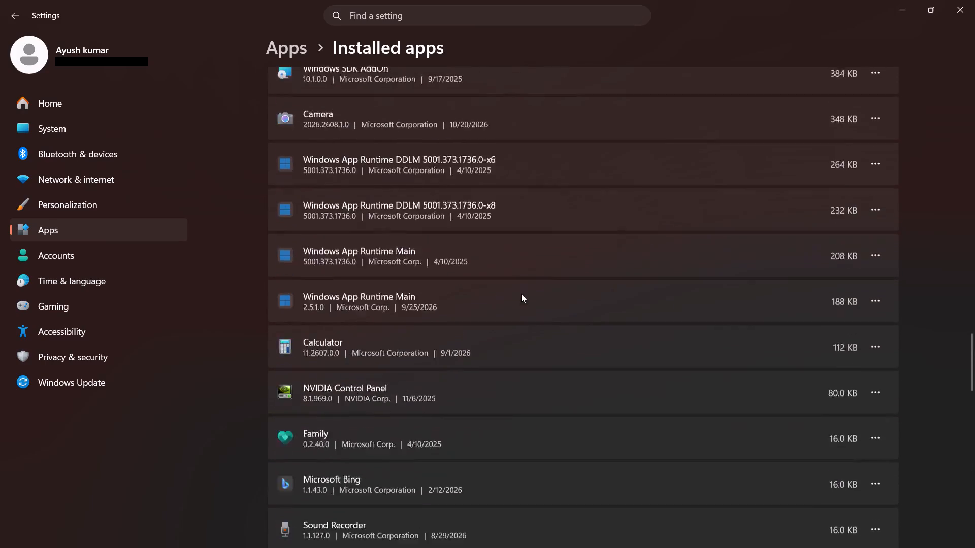
scroll(526, 282, up, 6)
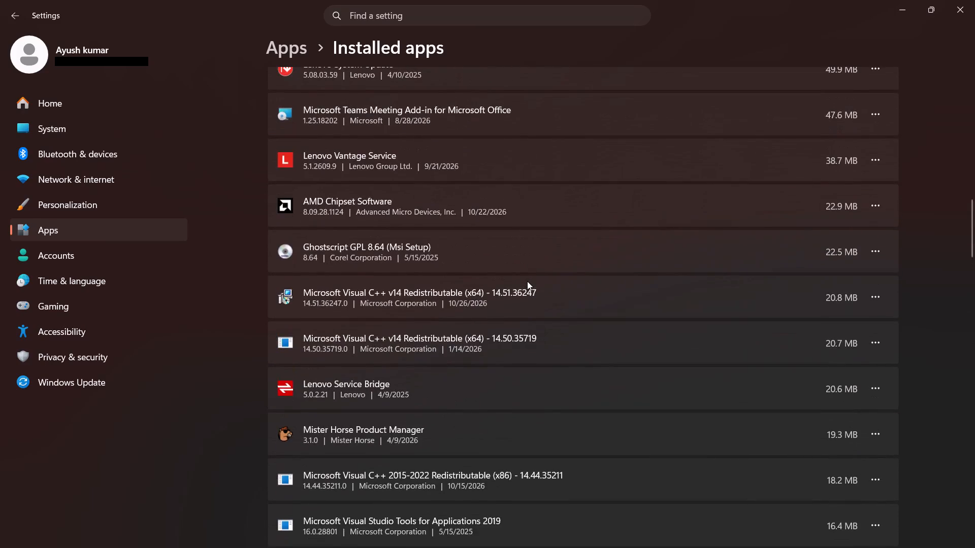
scroll(527, 281, up, 3)
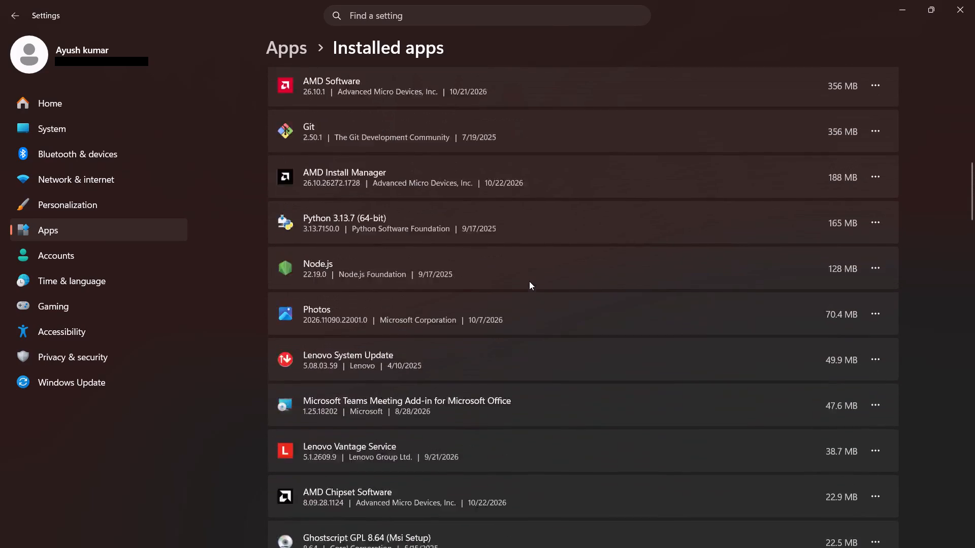
scroll(529, 281, up, 3)
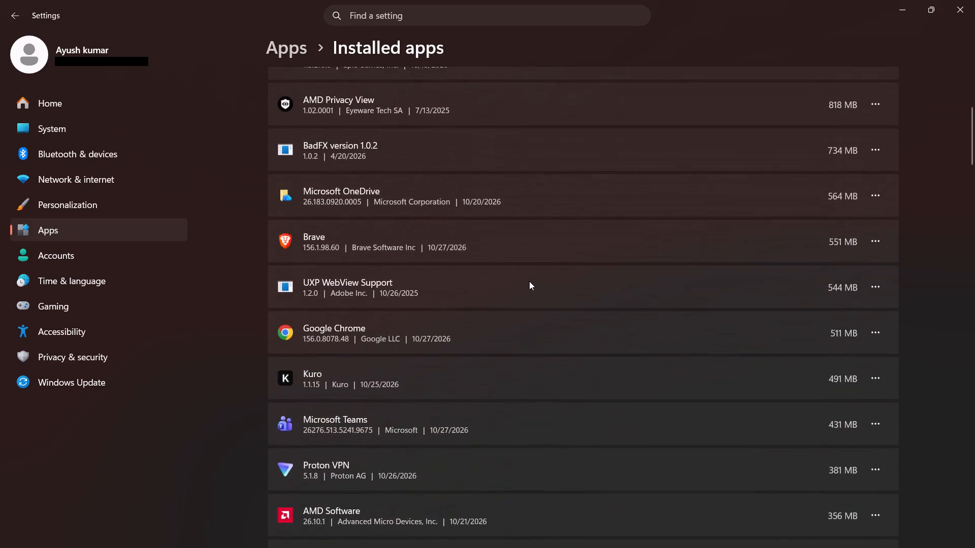
scroll(529, 281, up, 3)
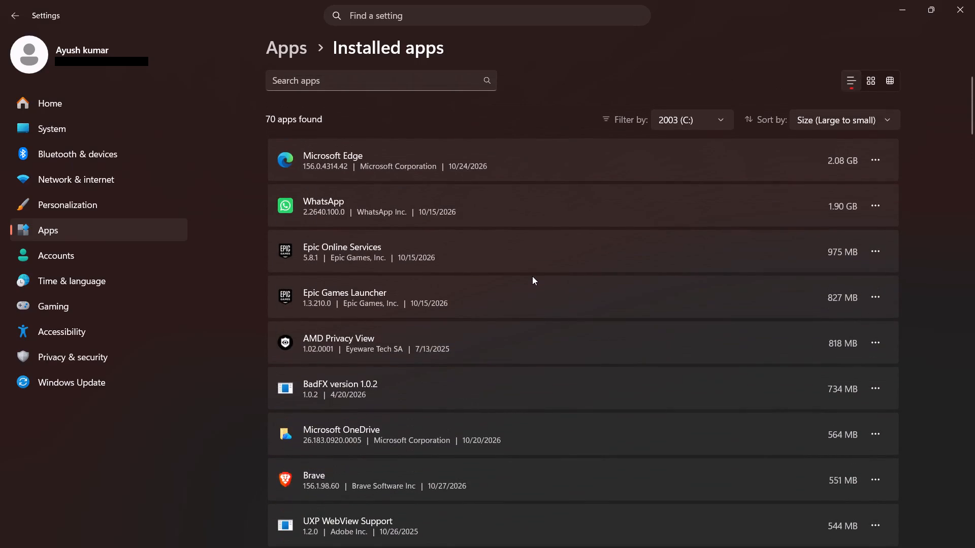
scroll(532, 276, up, 1)
Check whether Microsoft Edge can be uninstalled, and close Windows Settings.
click(877, 163)
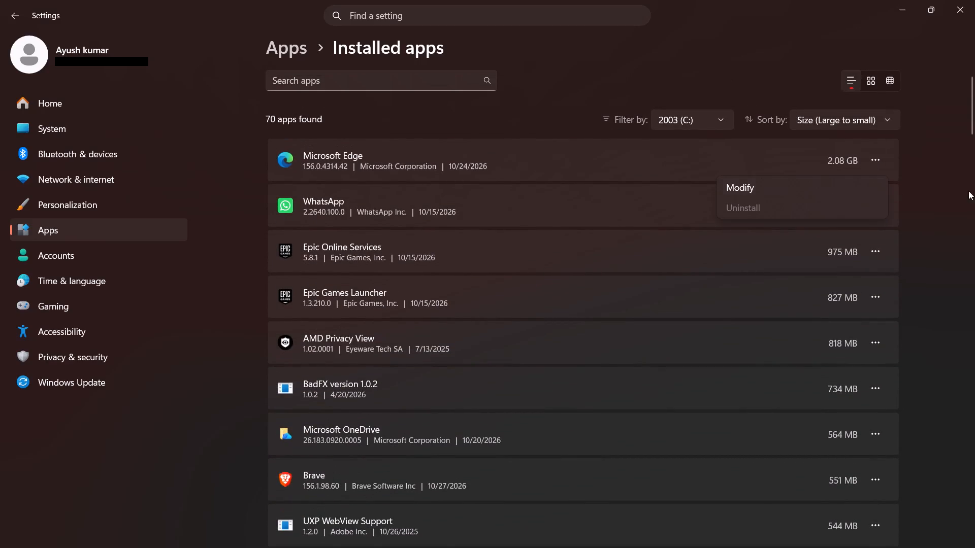
click(932, 203)
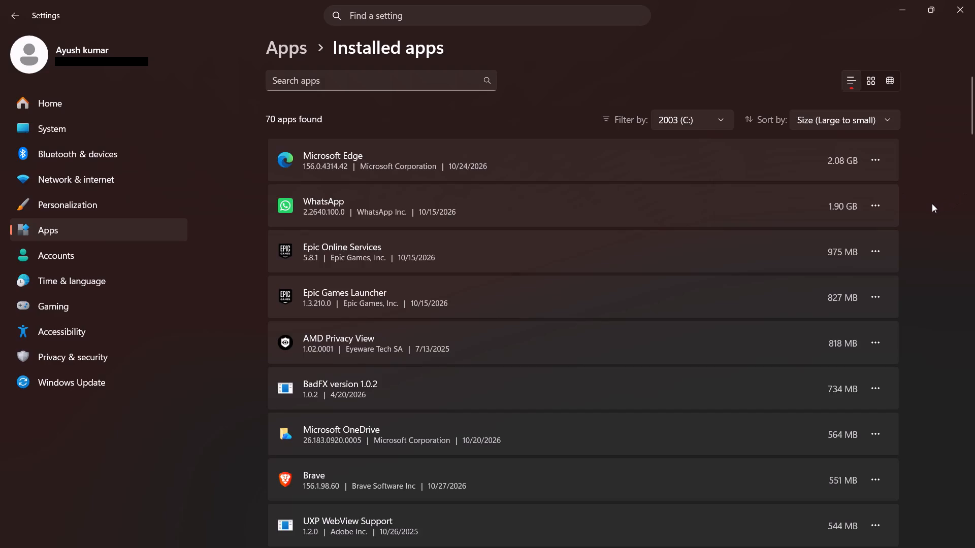
click(920, 203)
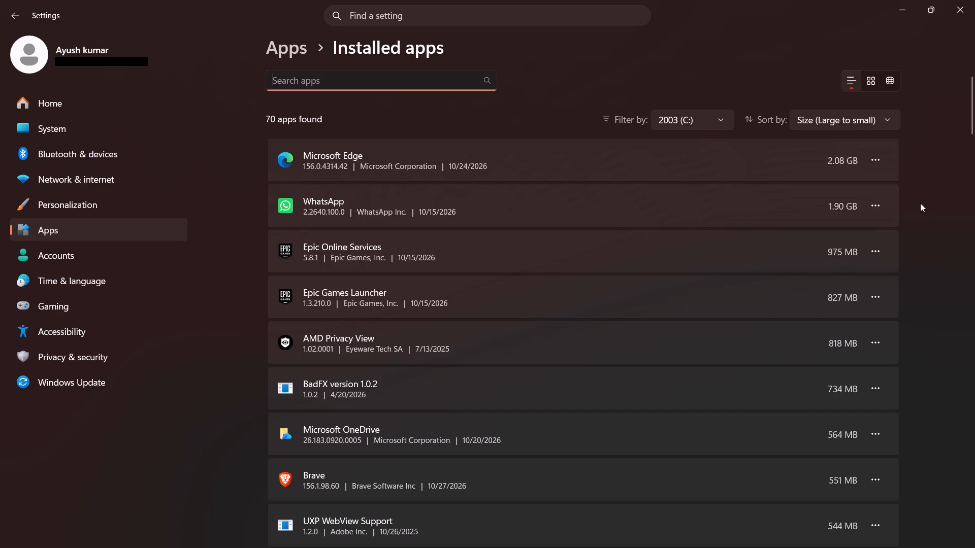
click(966, 9)
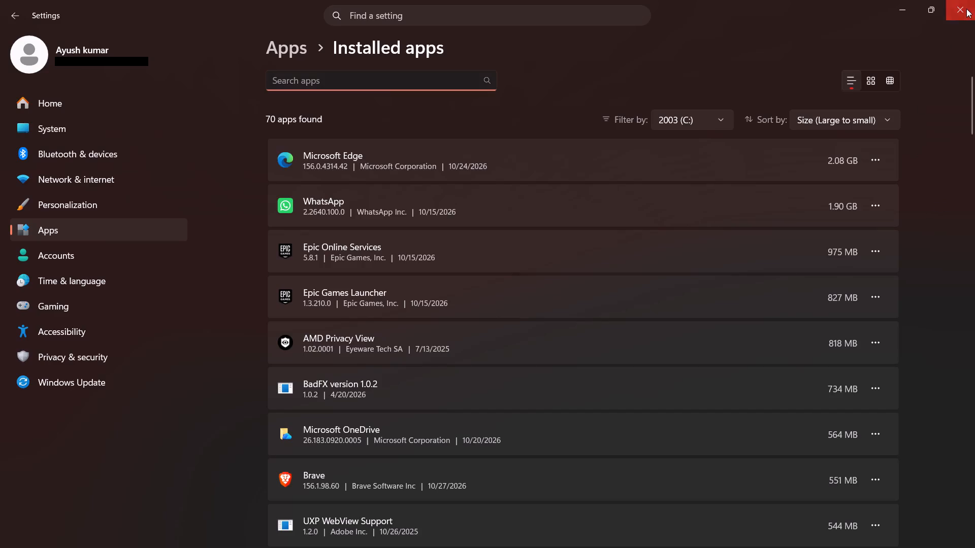
Refresh This PC in File Explorer repeatedly to recheck the free space on the drives.
click(474, 277)
click(112, 47)
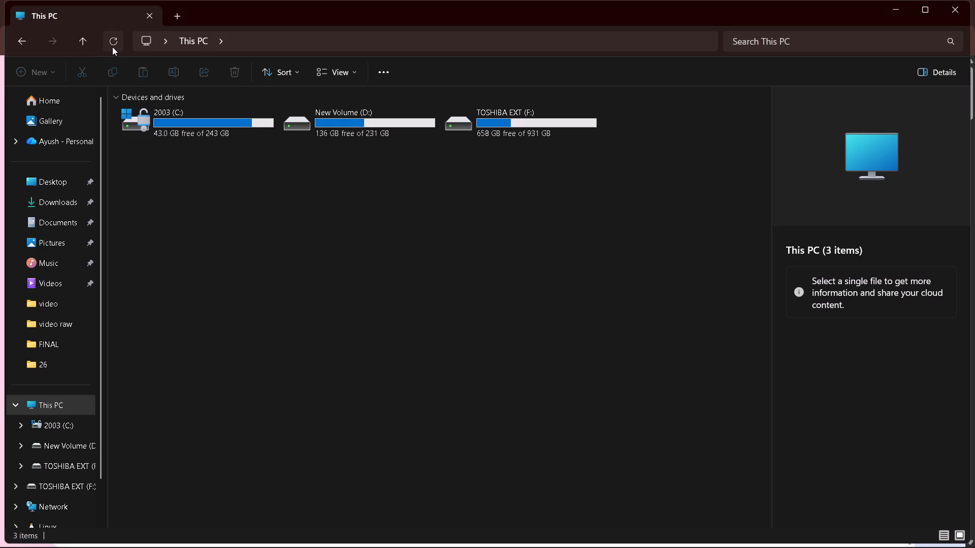
click(227, 301)
drag(116, 33, 115, 39)
double_click(115, 39)
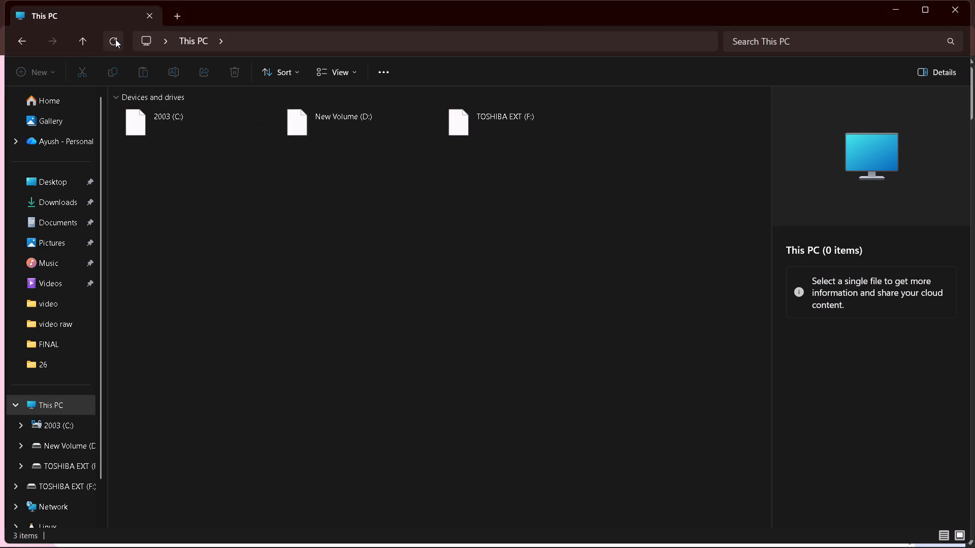
click(109, 51)
triple_click(111, 41)
click(111, 41)
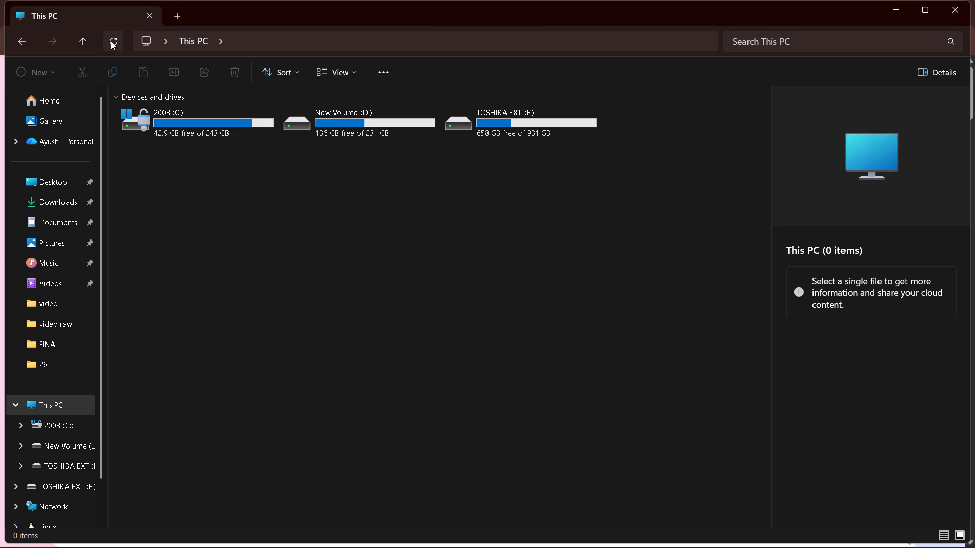
click(262, 265)
View the contents of the Downloads folder and return to the drive overview in This PC.
click(61, 193)
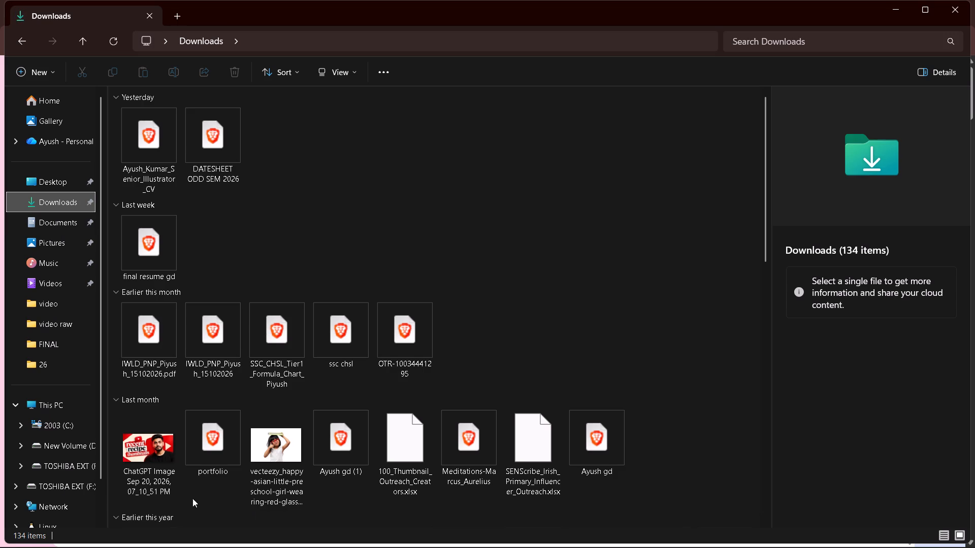
click(58, 409)
click(315, 374)
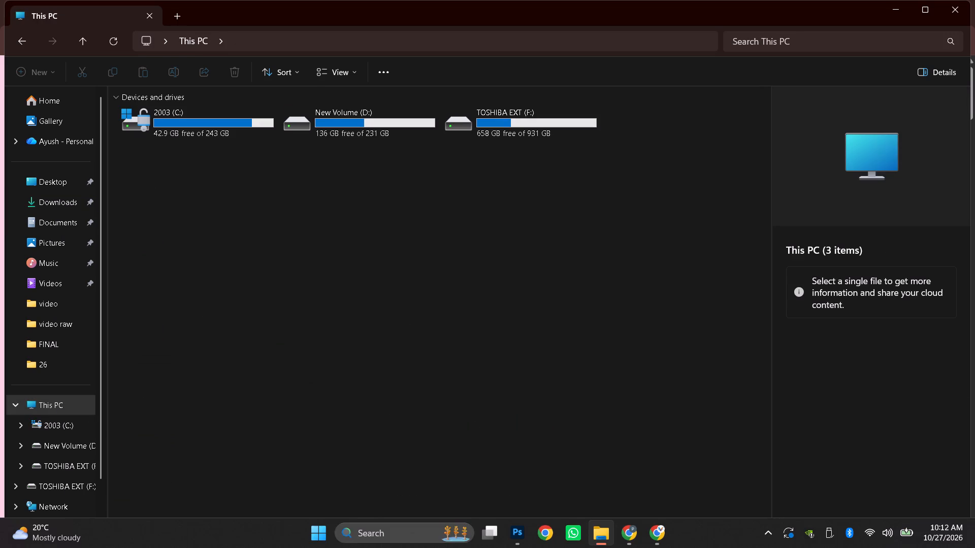
Search Windows for the Recycle Bin, open it and permanently delete all of its contents.
click(404, 535)
text(re)
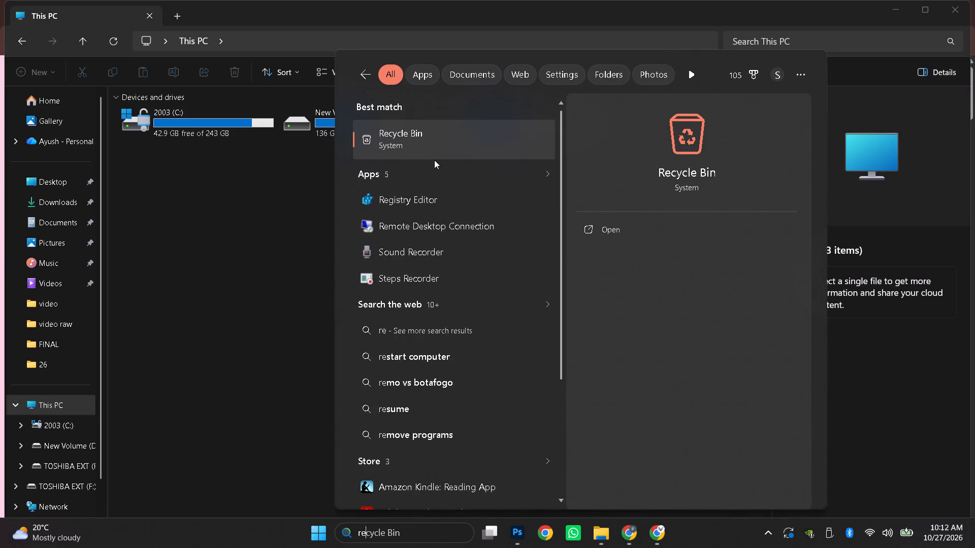
click(434, 158)
click(441, 152)
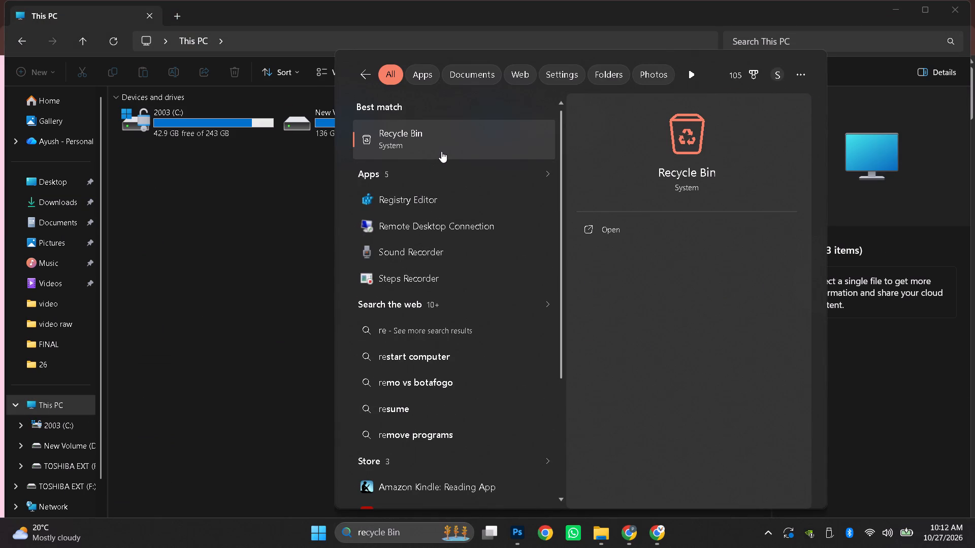
click(277, 403)
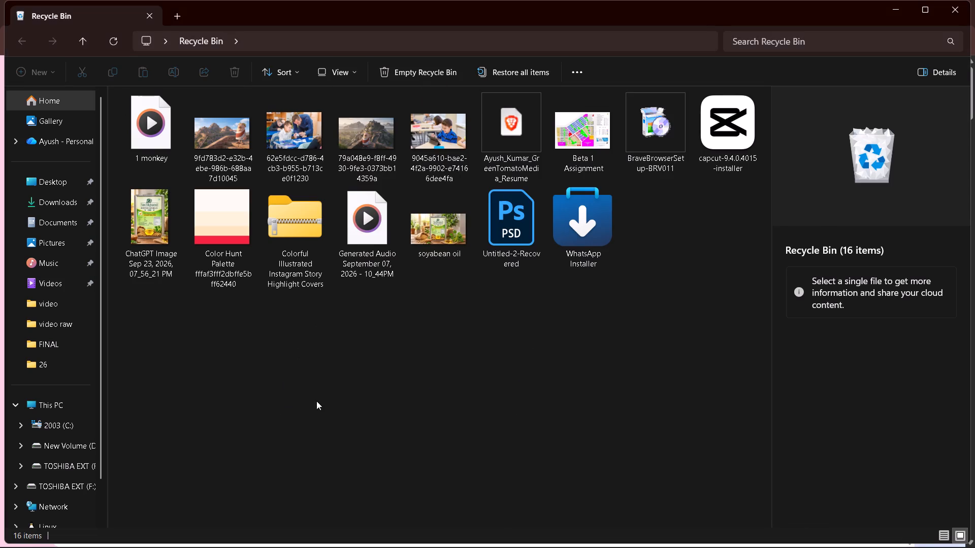
click(388, 70)
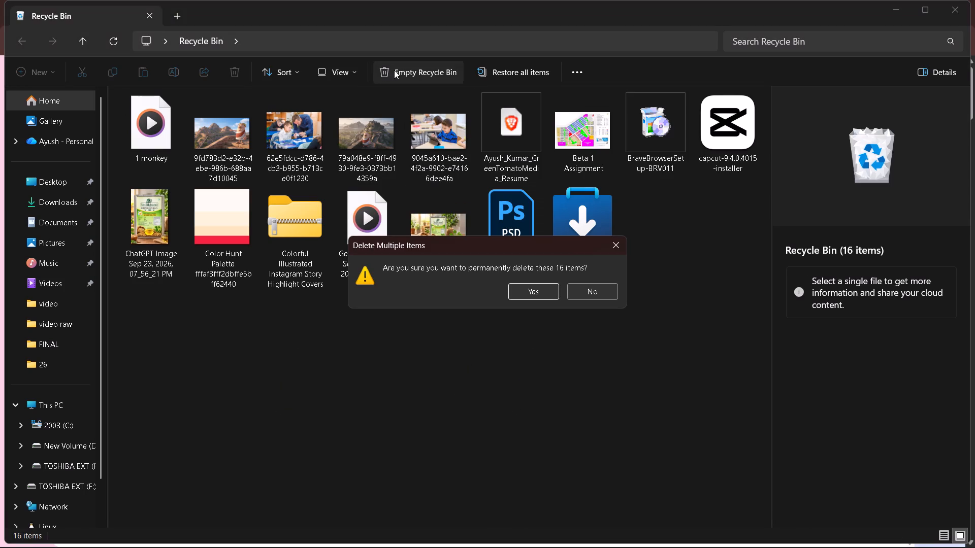
click(540, 293)
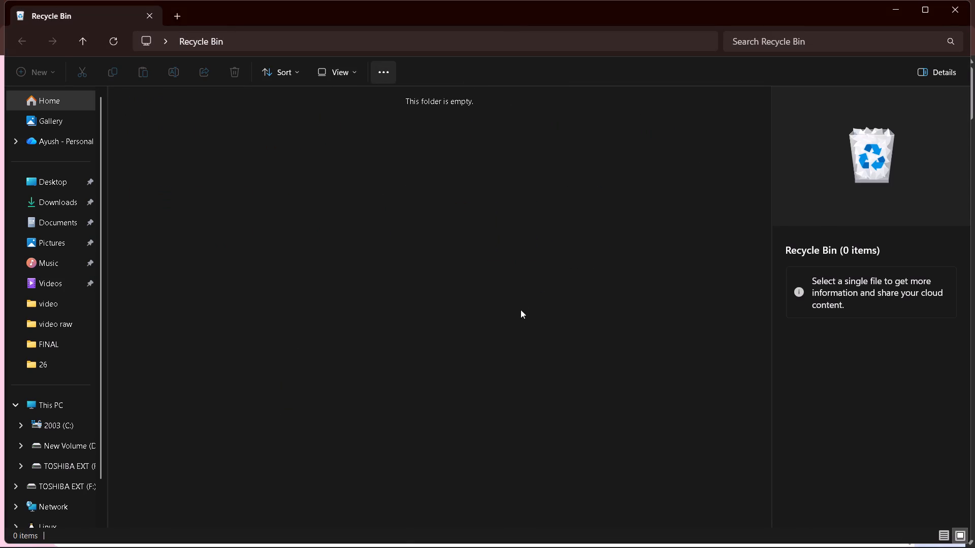
click(81, 397)
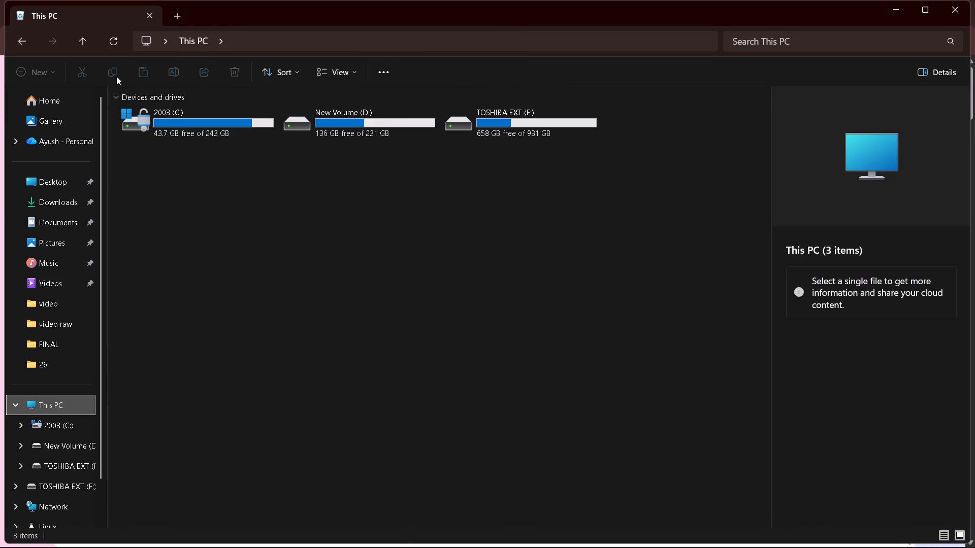
click(114, 42)
click(206, 199)
click(423, 324)
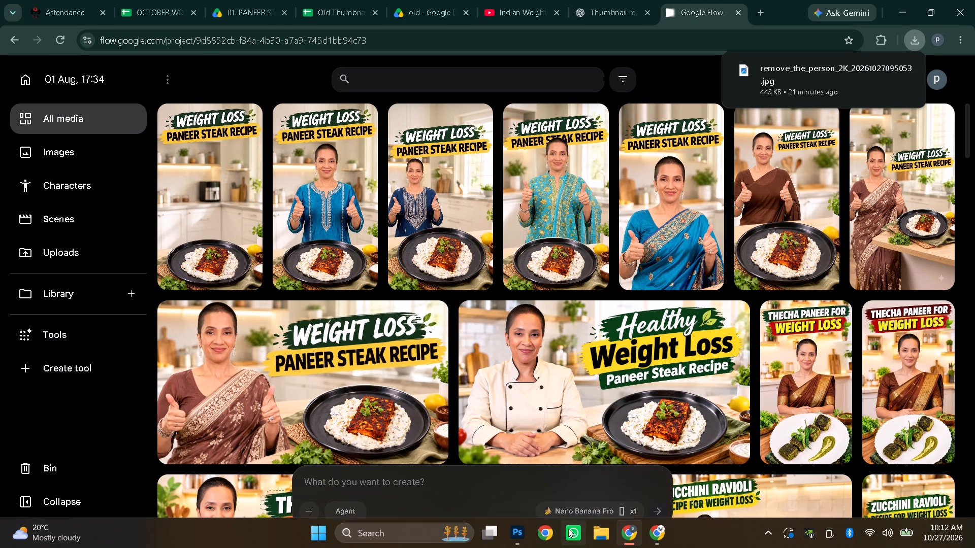
click(516, 529)
click(422, 437)
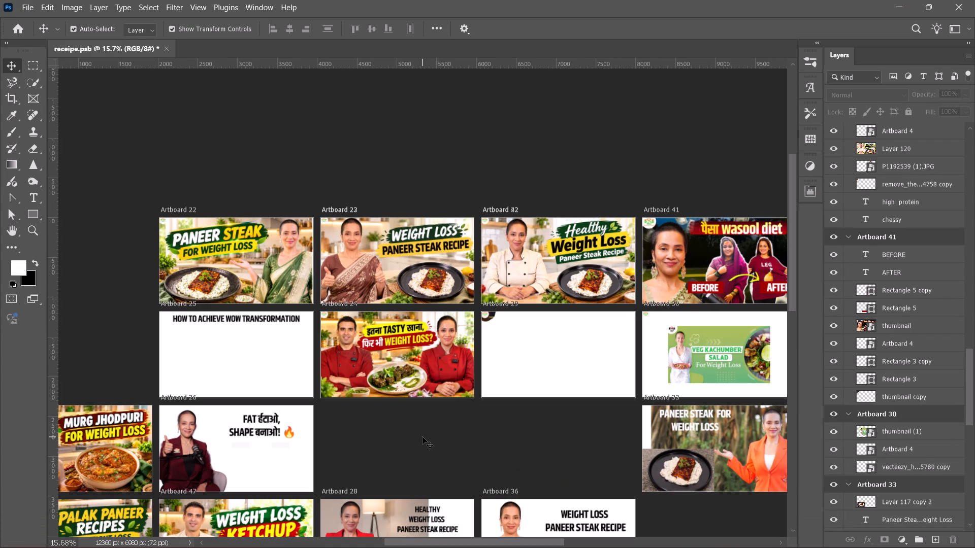
key(space)
key(space)
key(space)
key(space)
key(space)
key(space)
key(space)
key(space)
key(space)
key(space)
key(space)
key(space)
drag(514, 442, 87, 319)
alt+scroll(419, 275, up, 3)
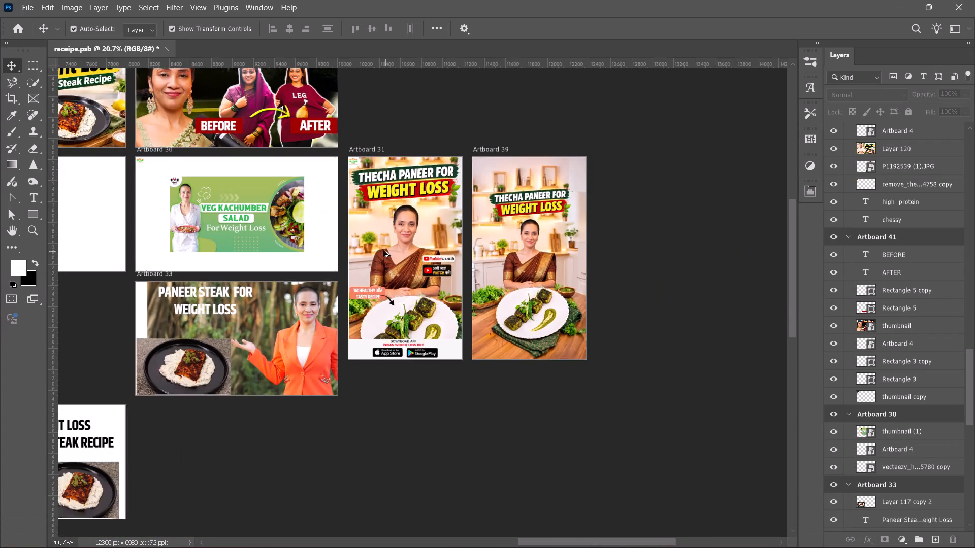
alt+scroll(383, 250, up, 4)
scroll(412, 223, up, 5)
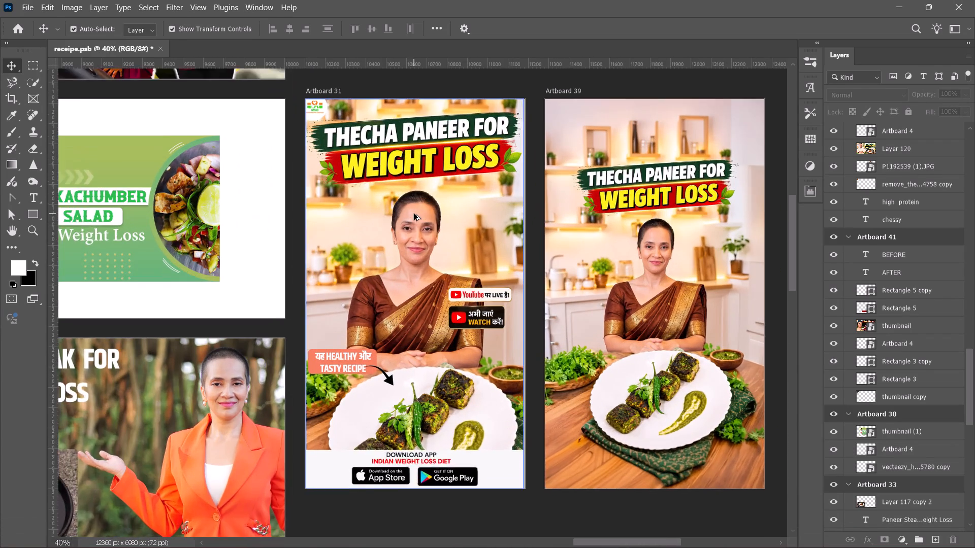
click(424, 252)
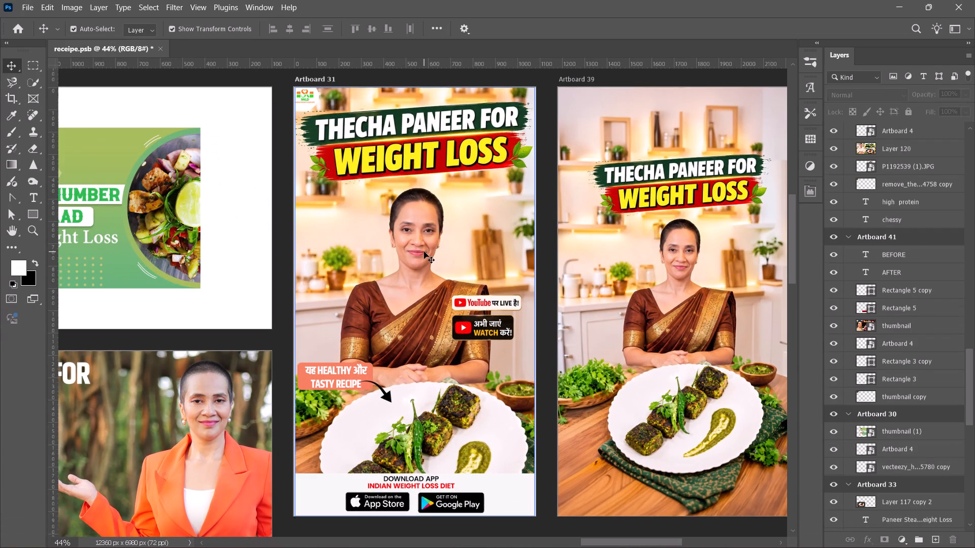
scroll(424, 251, up, 14)
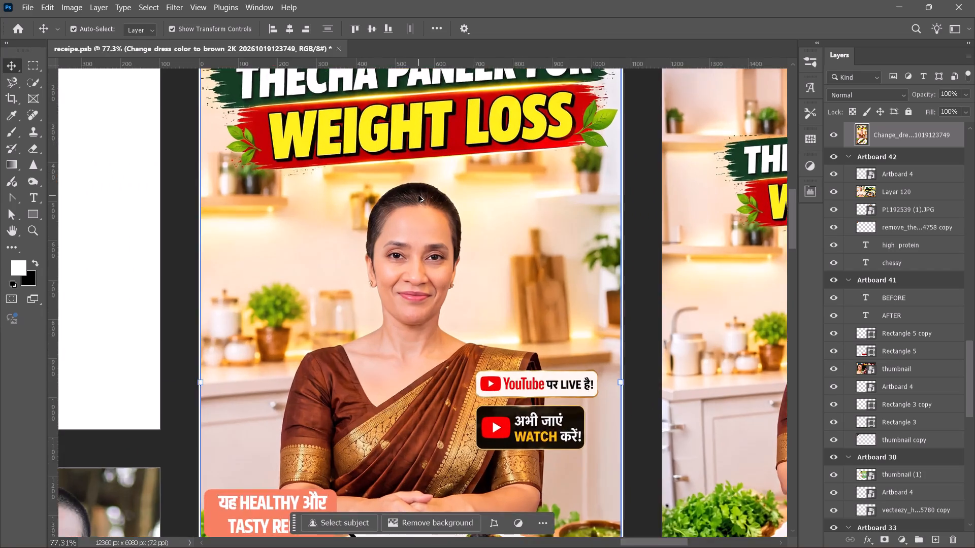
scroll(418, 195, up, 4)
alt+scroll(414, 231, down, 6)
alt+scroll(398, 287, down, 9)
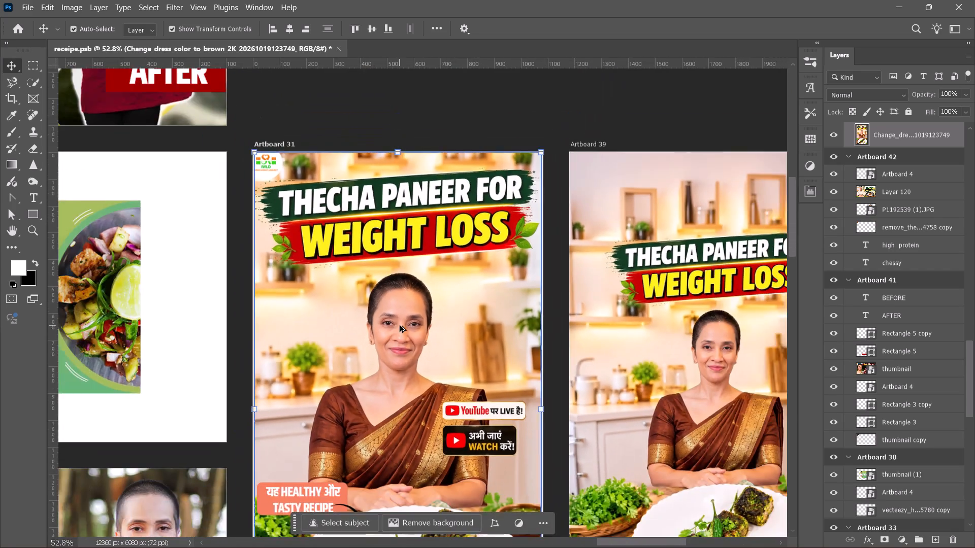
alt+scroll(397, 327, down, 5)
click(393, 347)
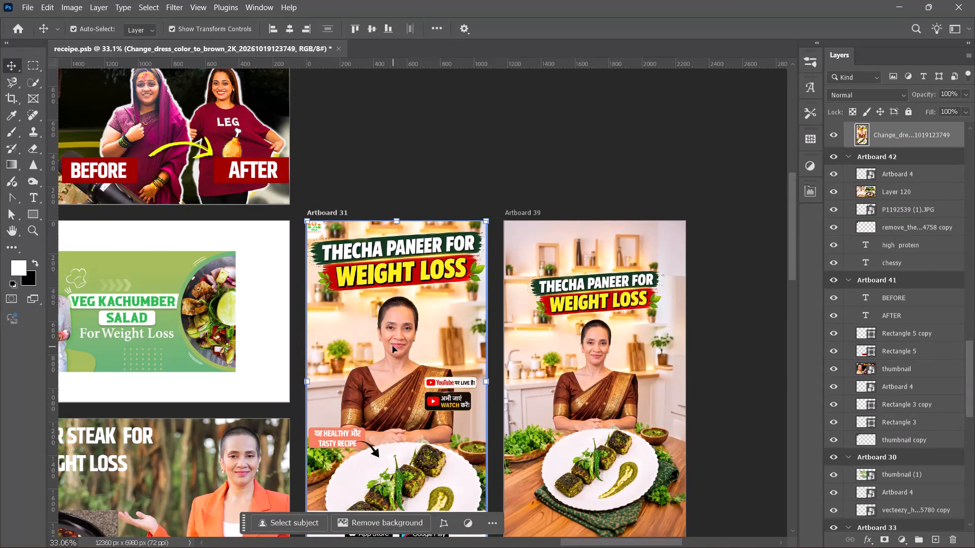
key(Delete)
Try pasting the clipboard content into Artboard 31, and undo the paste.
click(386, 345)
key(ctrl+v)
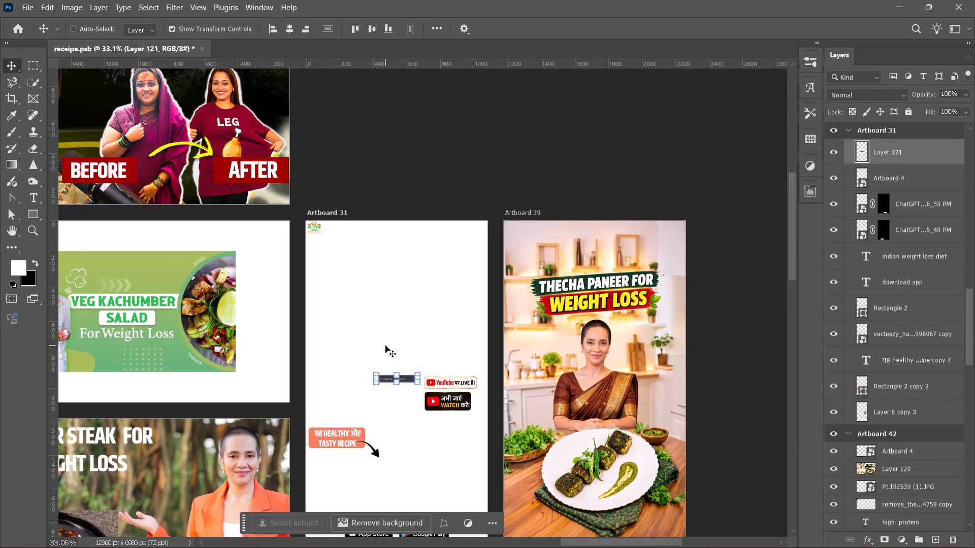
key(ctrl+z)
Place the downloaded remove_the_person_2K_20261027095053.jpg from Chrome's recent downloads onto Artboard 31.
click(383, 352)
key(alt+Tab)
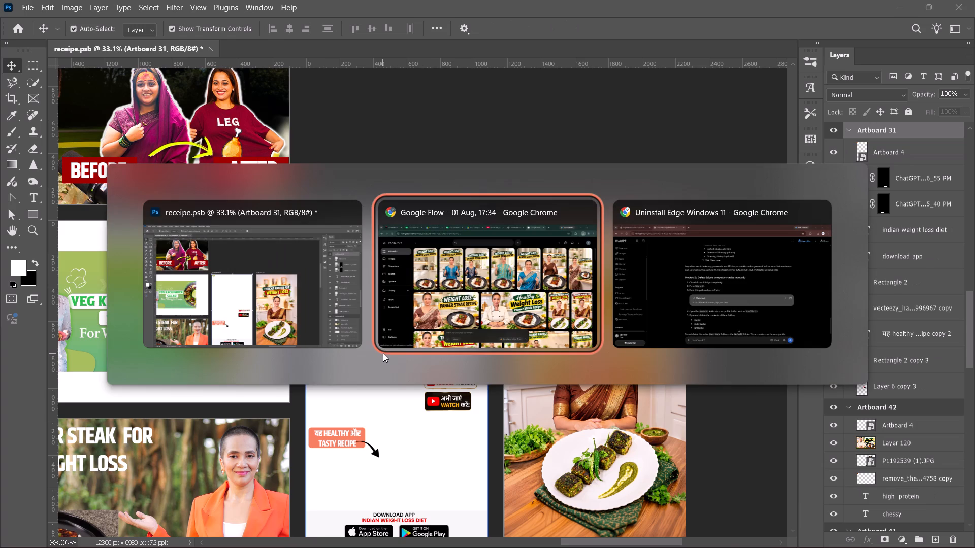
drag(796, 75, 410, 312)
key(alt+Tab)
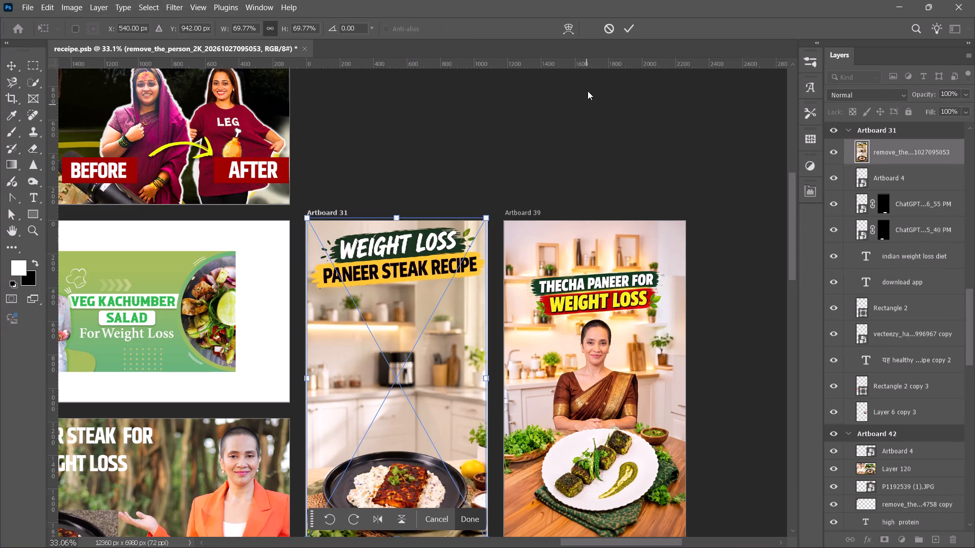
click(625, 31)
Enlarge the placed Paneer Steak image to about 71.4% so it fills Artboard 31 edge to edge.
key(space)
key(space)
key(space)
key(space)
key(space)
key(space)
key(space)
key(space)
key(space)
key(space)
key(space)
key(space)
key(space)
key(space)
key(space)
key(space)
drag(455, 168, 470, 83)
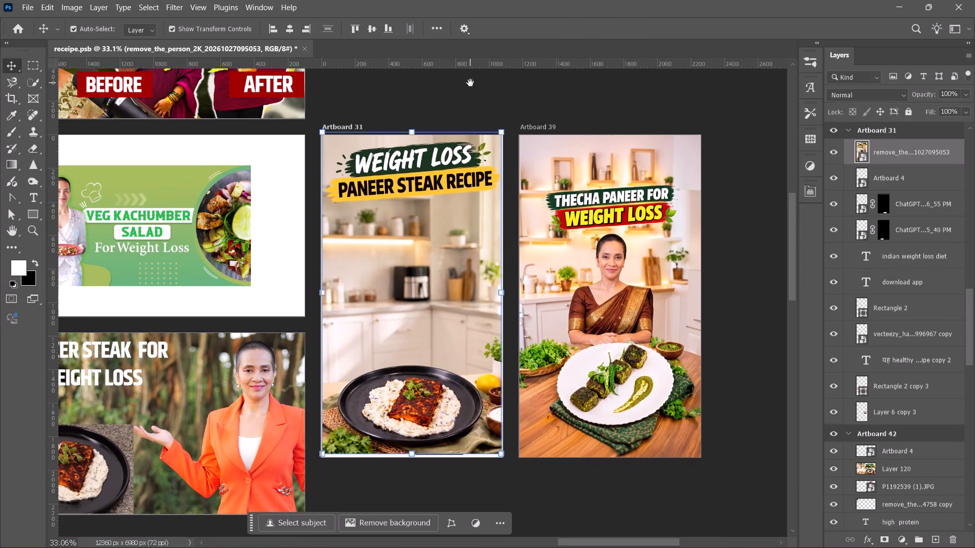
alt+scroll(395, 363, up, 3)
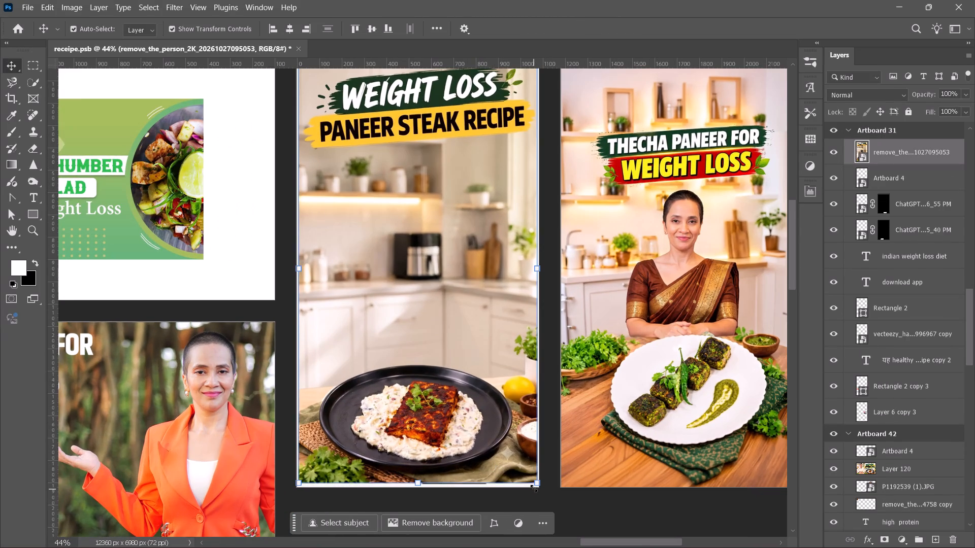
drag(535, 487, 541, 492)
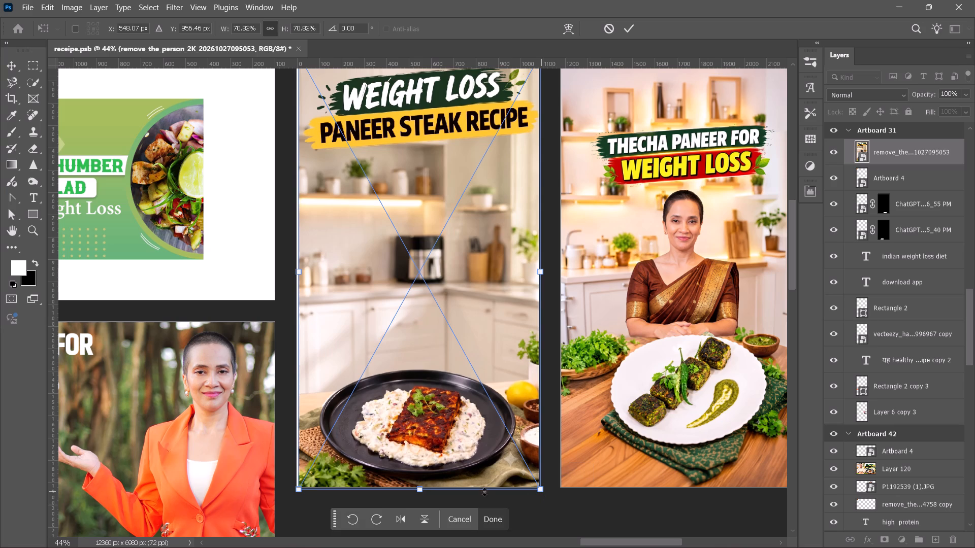
click(294, 489)
key(space)
key(space)
key(space)
key(space)
key(space)
key(space)
key(space)
key(space)
key(space)
key(space)
key(space)
key(space)
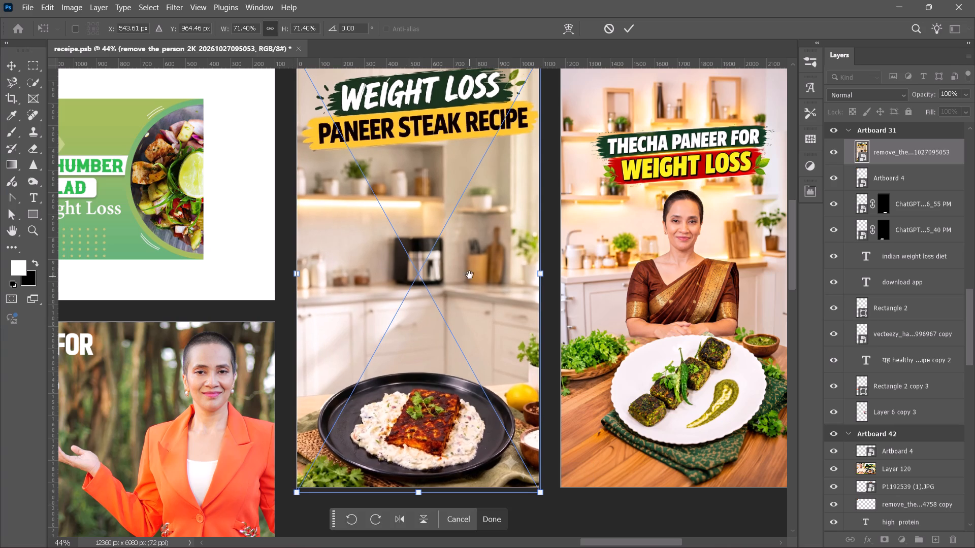
drag(470, 278, 486, 391)
click(634, 25)
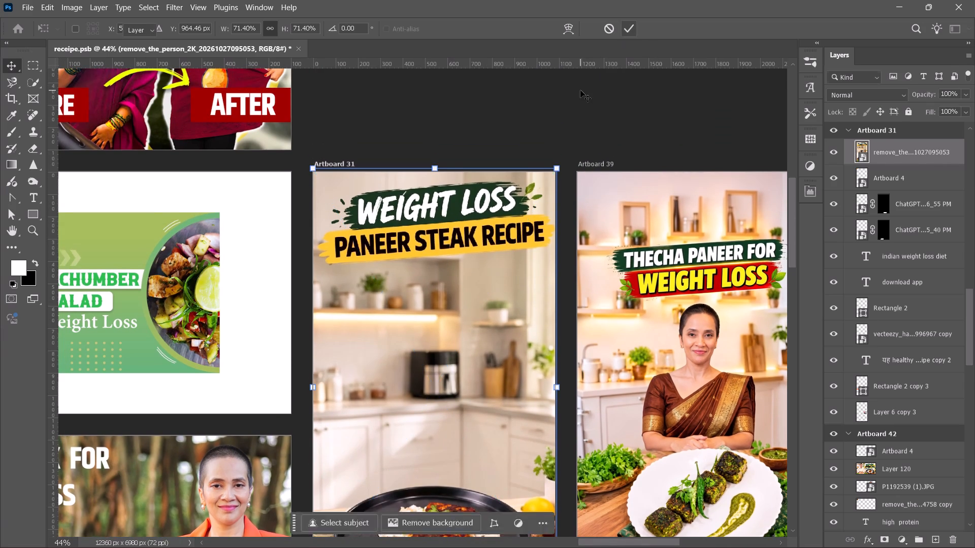
Move the Paneer Steak image layer to the bottom of Artboard 31's layer stack, beneath Layer 6 copy 3.
click(580, 90)
alt+scroll(498, 212, down, 4)
click(459, 367)
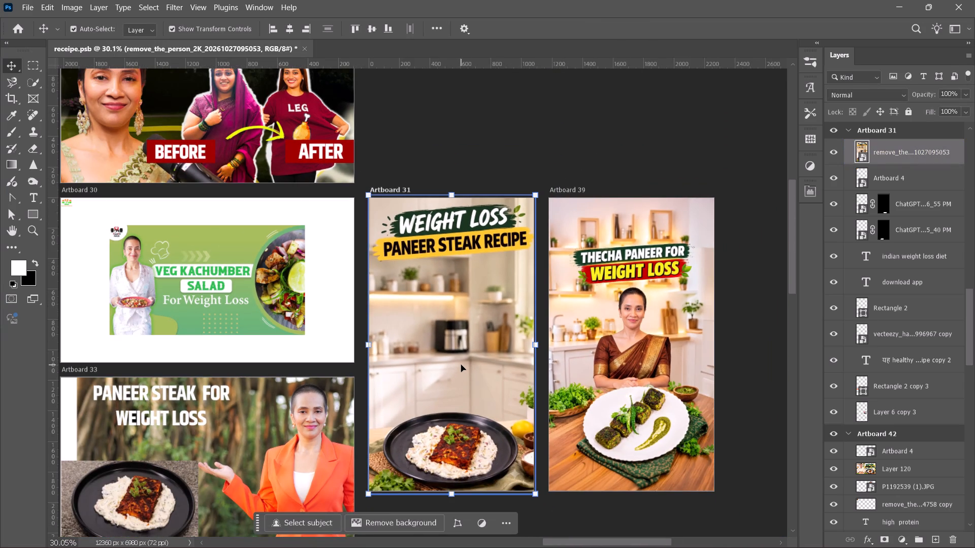
click(461, 365)
drag(883, 146, 885, 412)
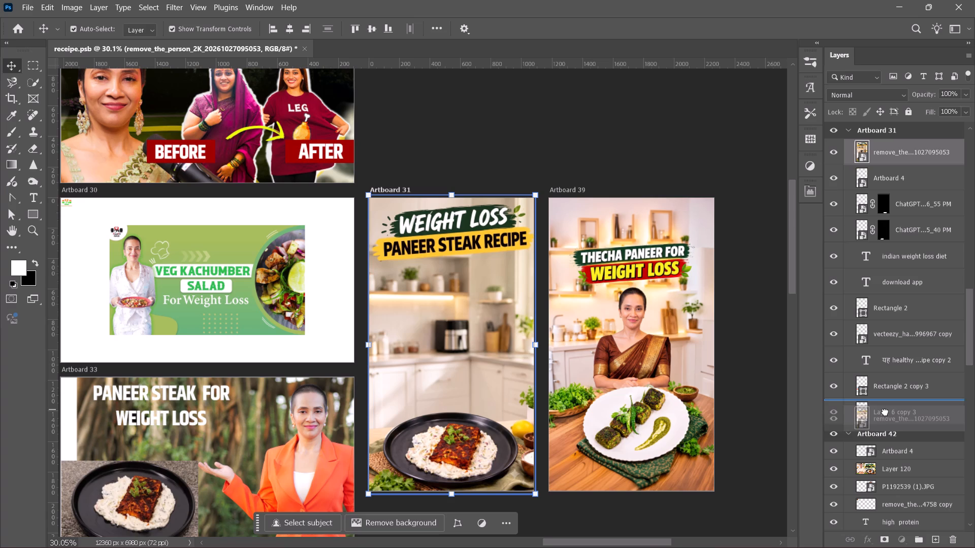
drag(885, 412, 887, 415)
click(643, 505)
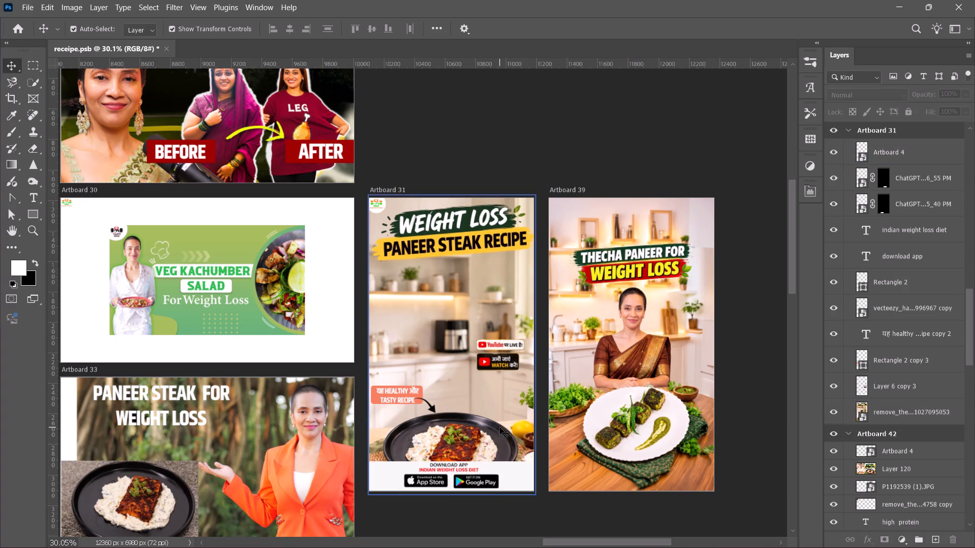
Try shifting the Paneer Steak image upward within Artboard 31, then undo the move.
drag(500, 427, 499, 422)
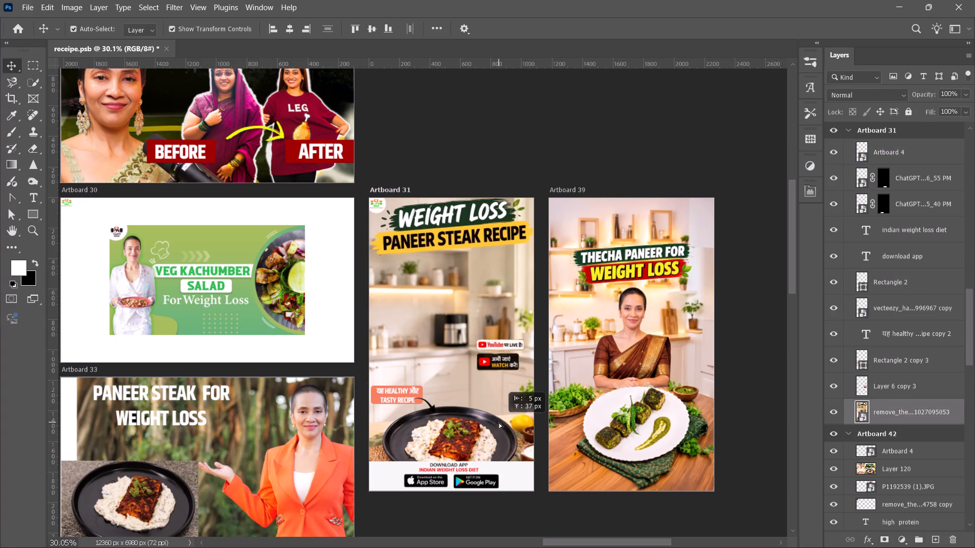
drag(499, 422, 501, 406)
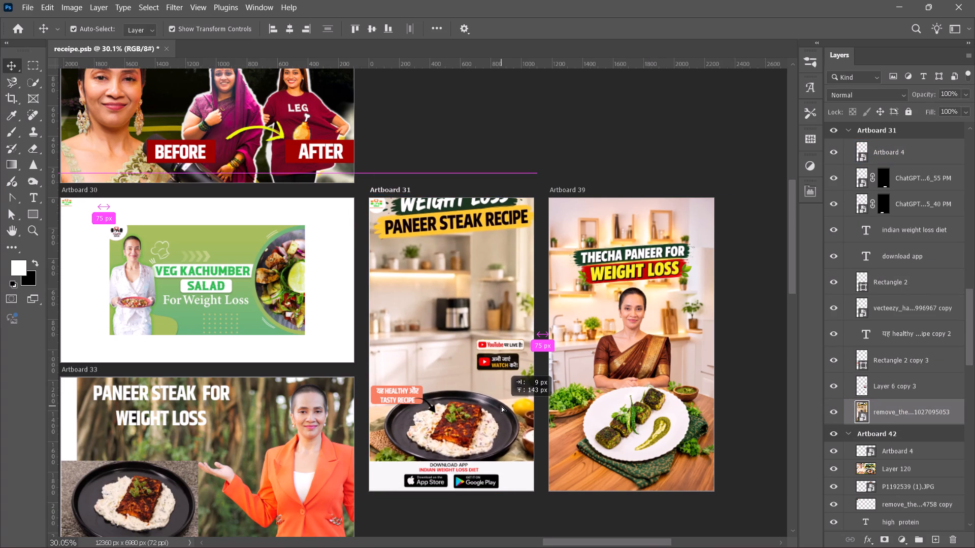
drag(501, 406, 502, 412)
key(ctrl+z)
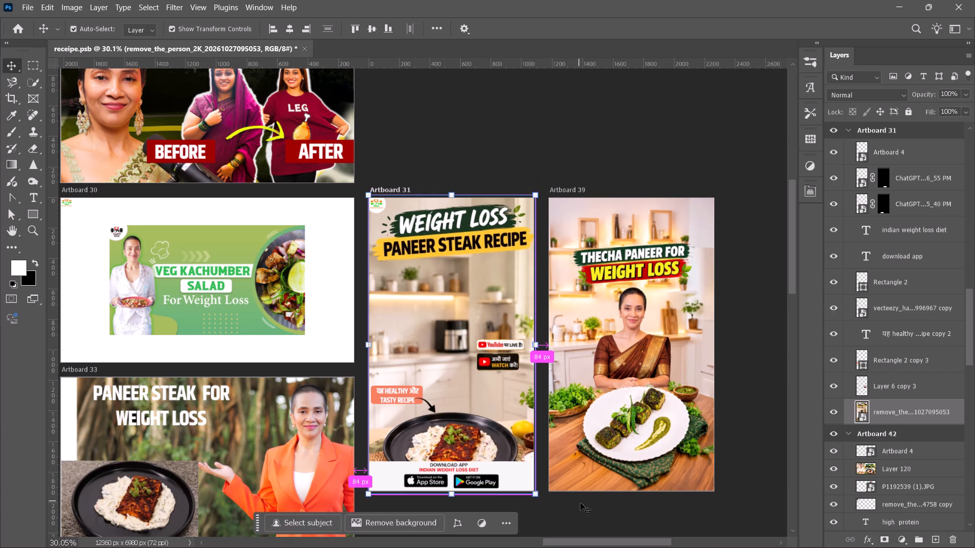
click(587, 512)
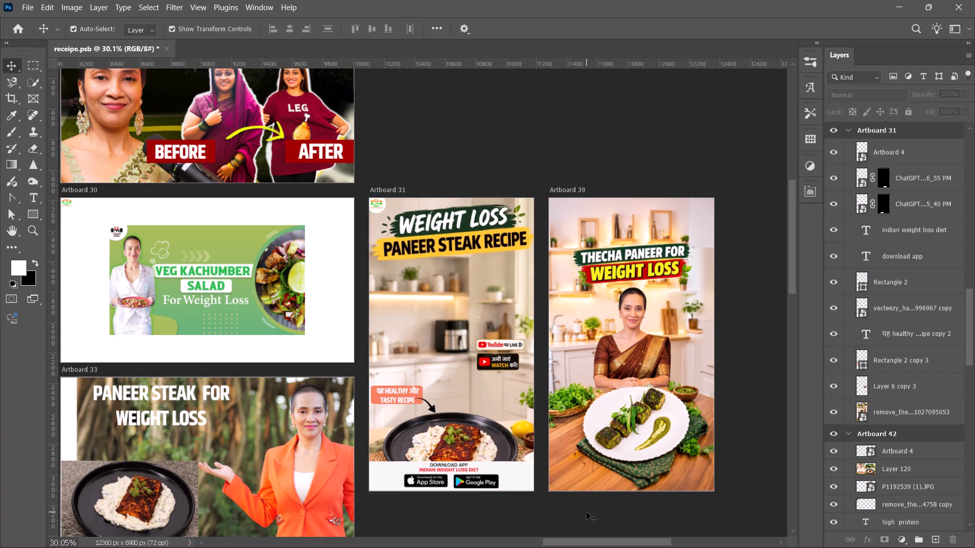
Look through the other recipe artboards for a presenter photo to use on Artboard 31.
click(456, 326)
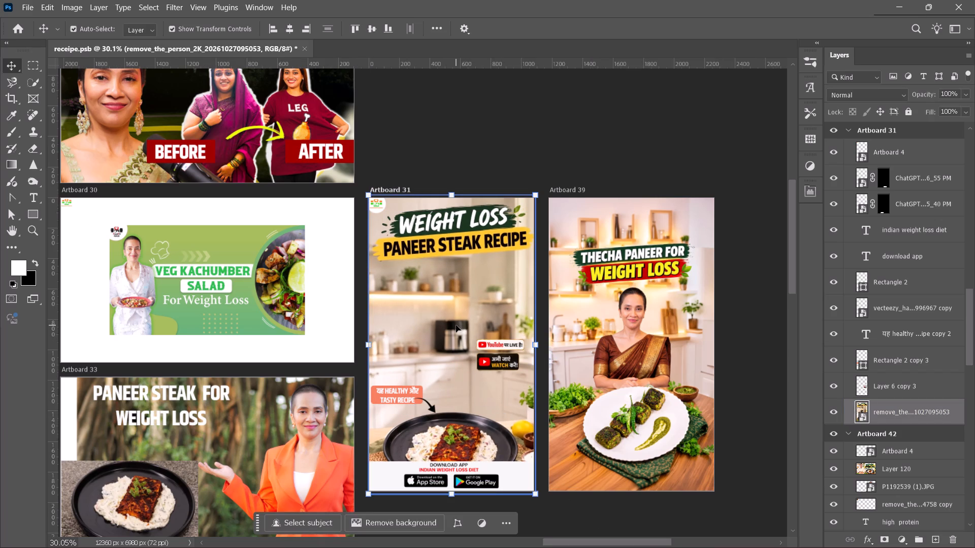
alt+scroll(452, 325, down, 2)
key(space)
key(space)
key(space)
key(space)
key(space)
key(space)
key(space)
key(space)
key(space)
key(space)
key(space)
key(space)
drag(328, 334, 451, 370)
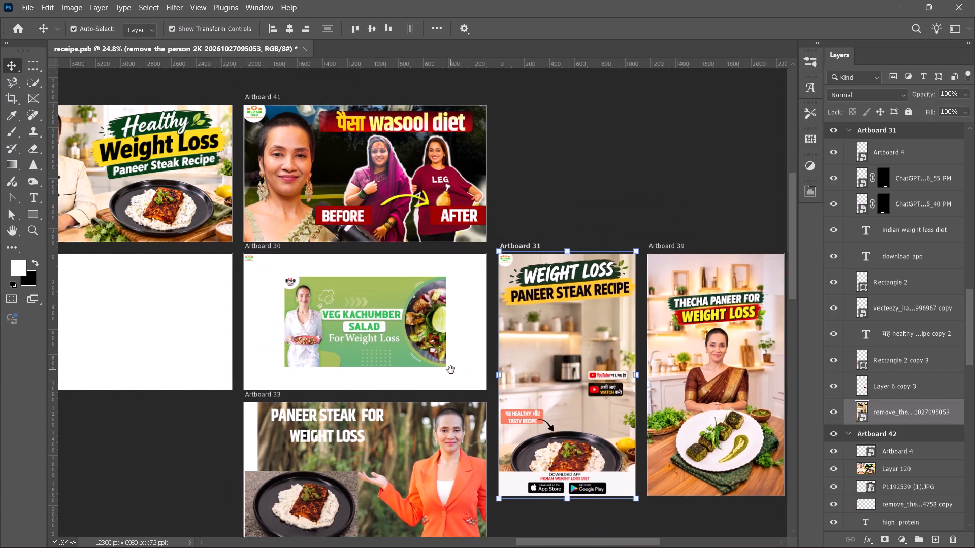
drag(451, 370, 552, 355)
alt+scroll(378, 335, down, 2)
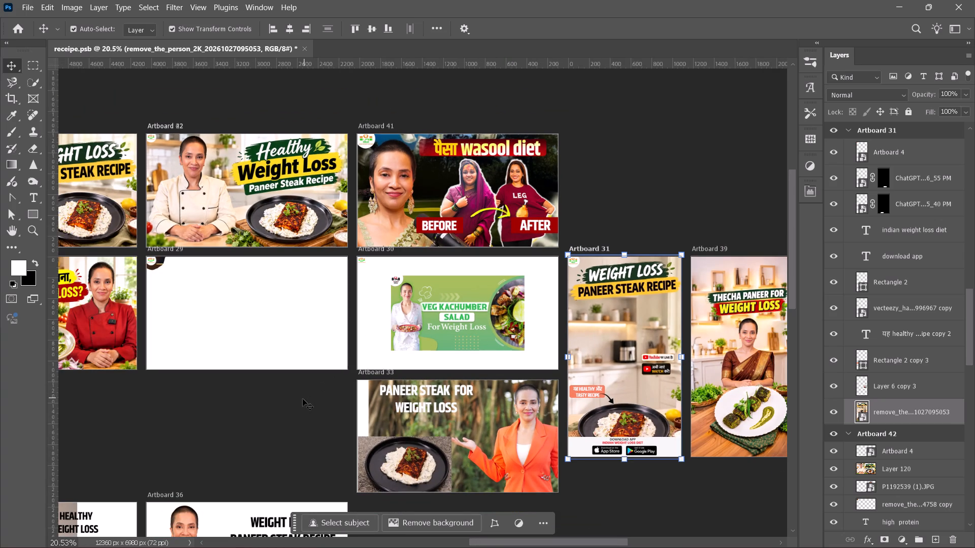
key(space)
key(space)
key(space)
key(space)
key(space)
key(space)
key(space)
key(space)
key(space)
key(space)
key(space)
key(space)
key(space)
key(space)
key(space)
key(space)
key(space)
key(space)
key(space)
key(space)
drag(262, 404, 368, 421)
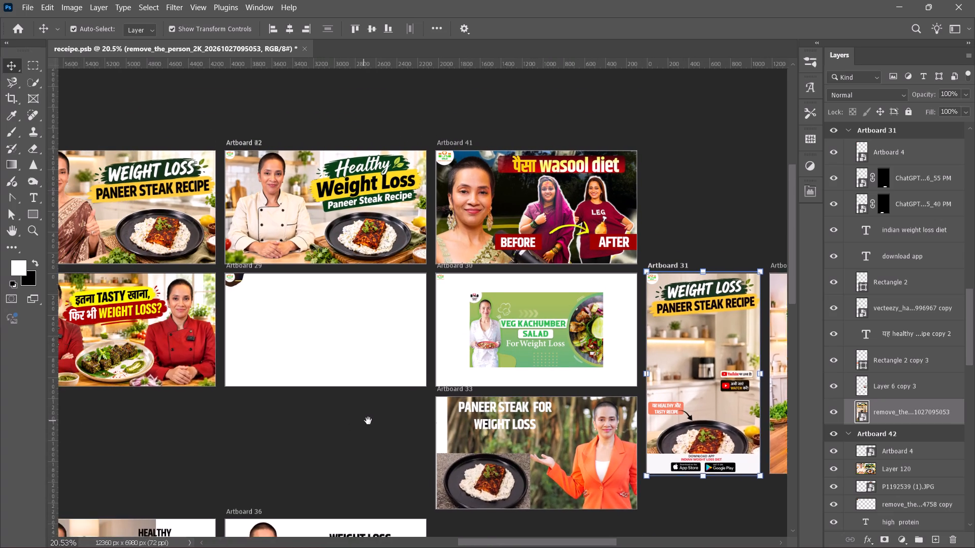
drag(368, 421, 371, 421)
drag(352, 429, 485, 374)
drag(356, 413, 509, 303)
drag(380, 321, 478, 304)
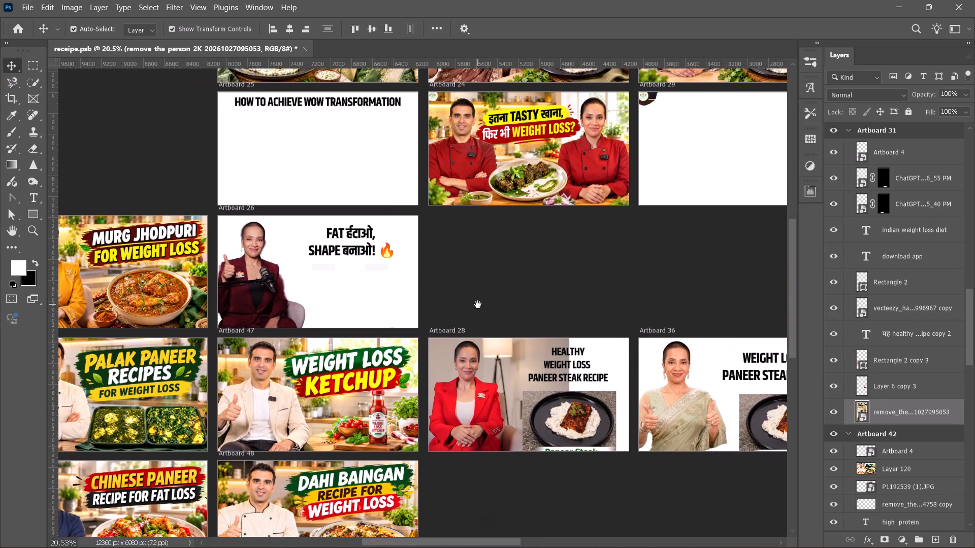
drag(478, 304, 642, 272)
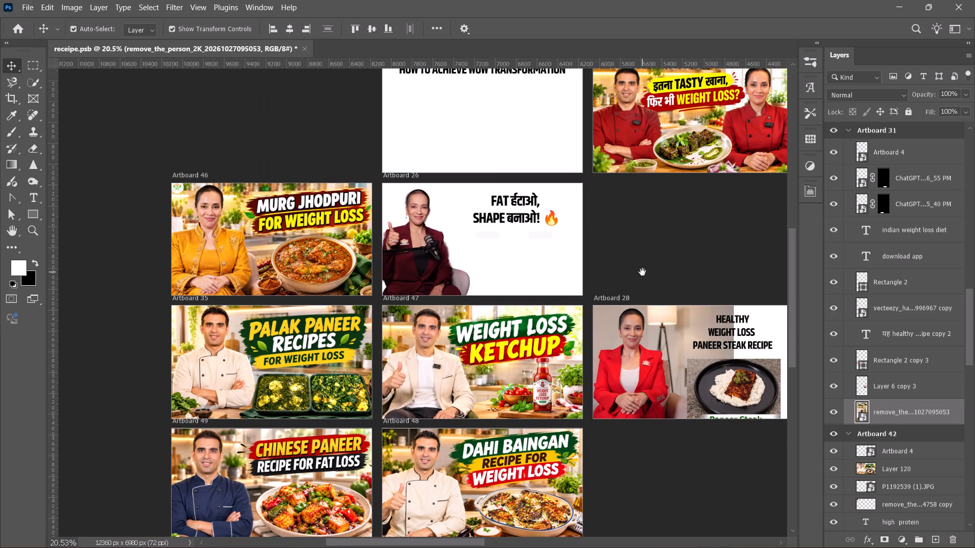
drag(642, 272, 460, 307)
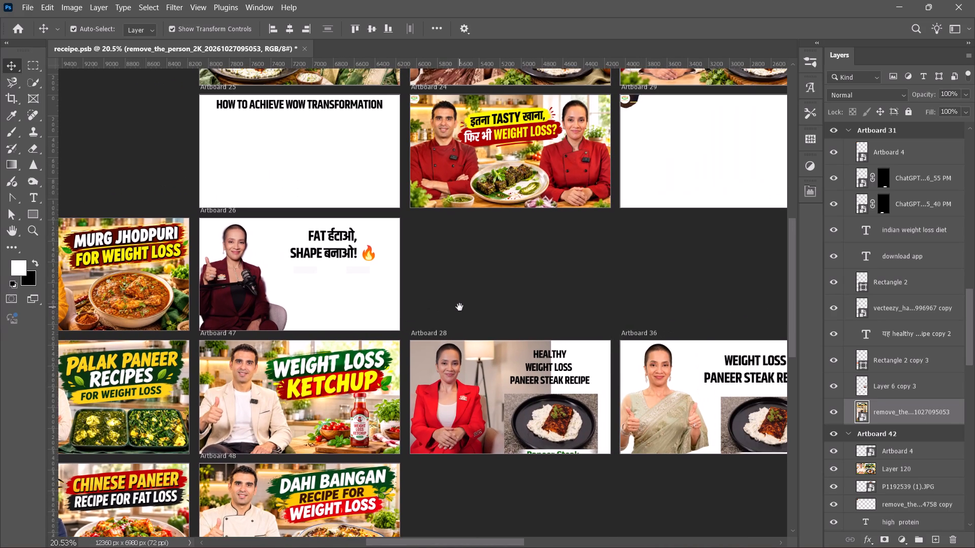
drag(460, 307, 306, 359)
key(space)
key(space)
key(space)
key(space)
key(space)
key(space)
key(space)
key(space)
key(space)
key(space)
key(space)
key(space)
key(space)
key(space)
key(space)
key(space)
key(space)
key(space)
key(space)
key(space)
drag(319, 351, 357, 350)
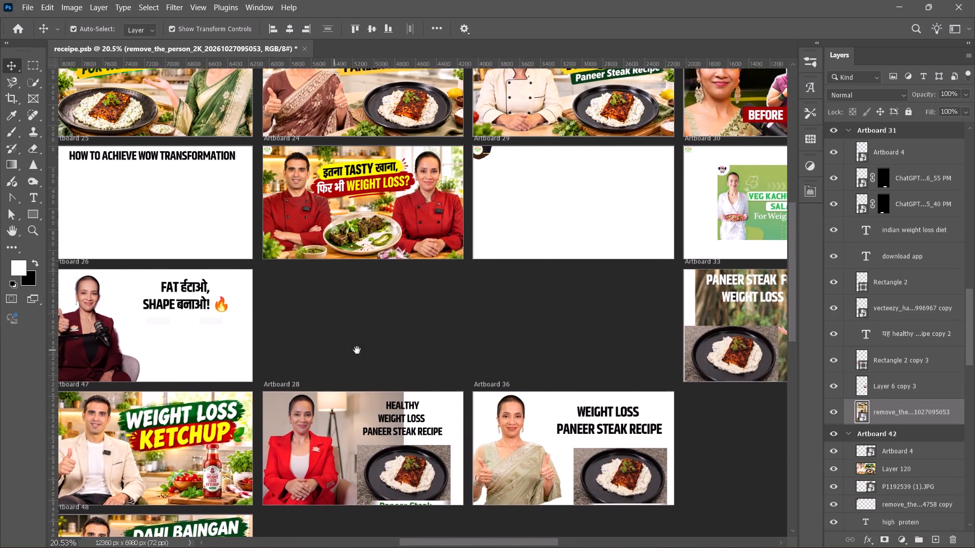
drag(357, 350, 198, 359)
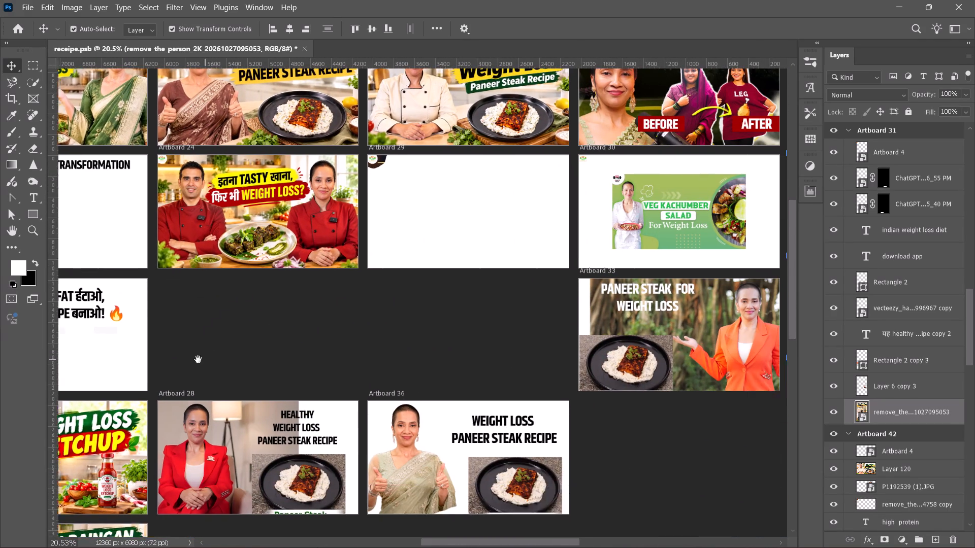
drag(198, 359, 196, 412)
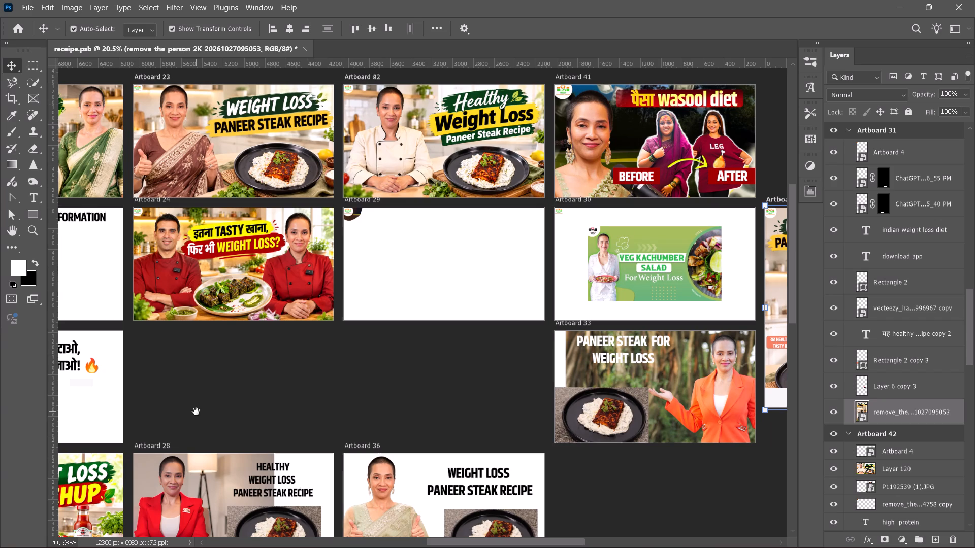
drag(196, 412, 12, 517)
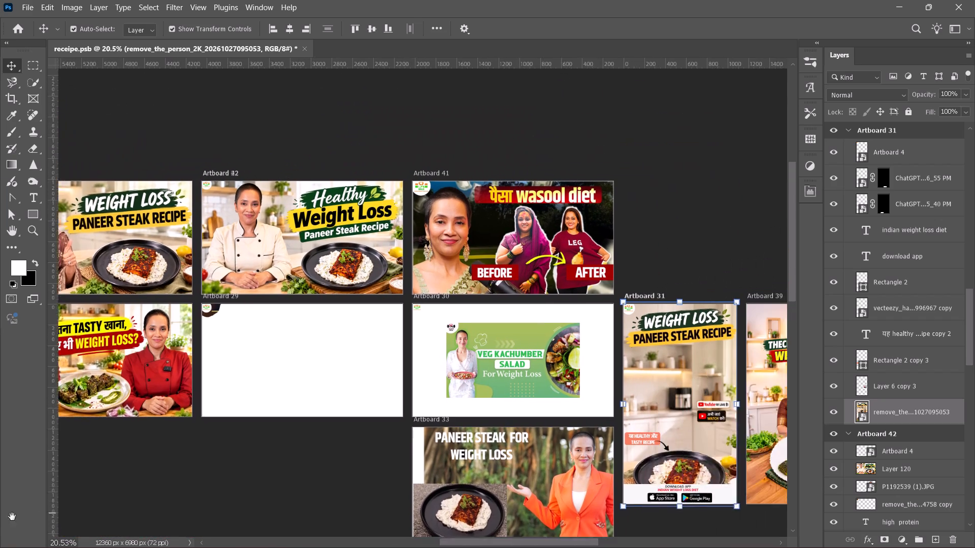
drag(12, 517, 297, 422)
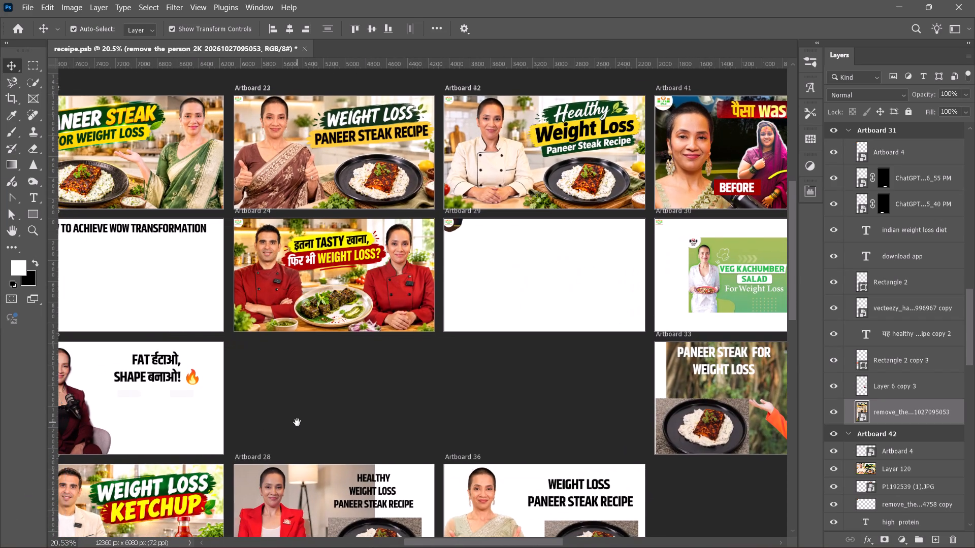
drag(297, 422, 556, 352)
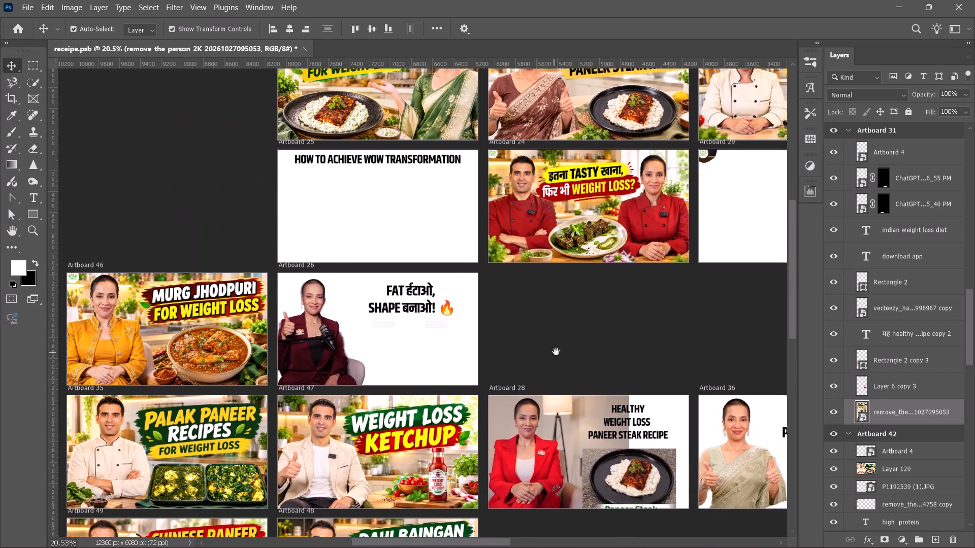
drag(556, 352, 552, 296)
Remove the background from the photo of the woman in the red blazer on Artboard 28.
alt+scroll(498, 416, up, 6)
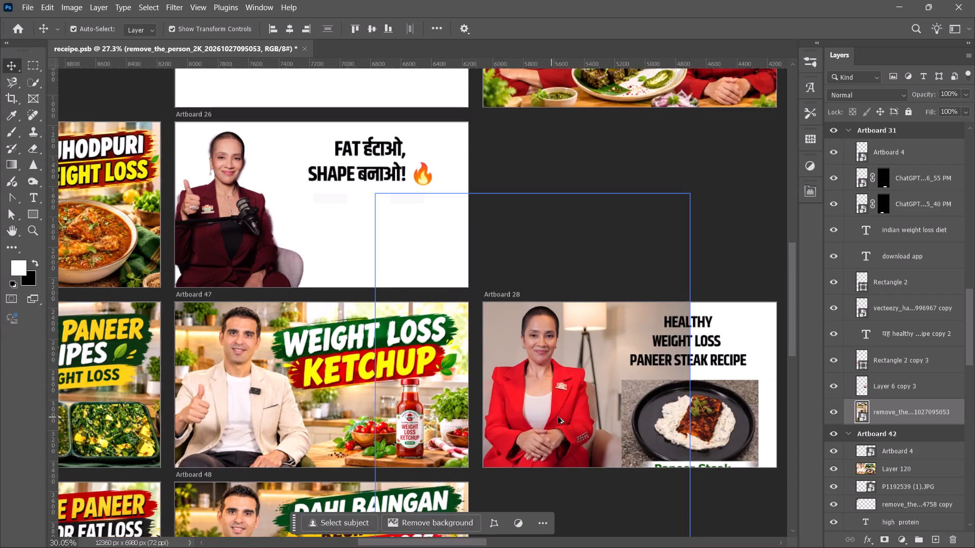
alt+scroll(568, 419, up, 3)
alt+scroll(527, 435, up, 3)
key(space)
key(space)
key(space)
key(space)
key(space)
key(space)
key(space)
key(space)
key(space)
key(space)
drag(532, 400, 514, 315)
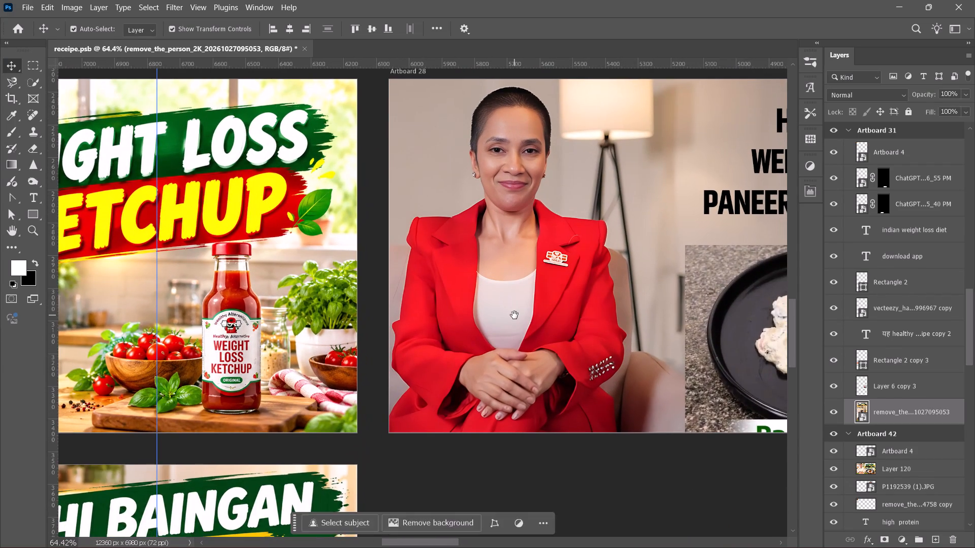
click(514, 315)
click(415, 523)
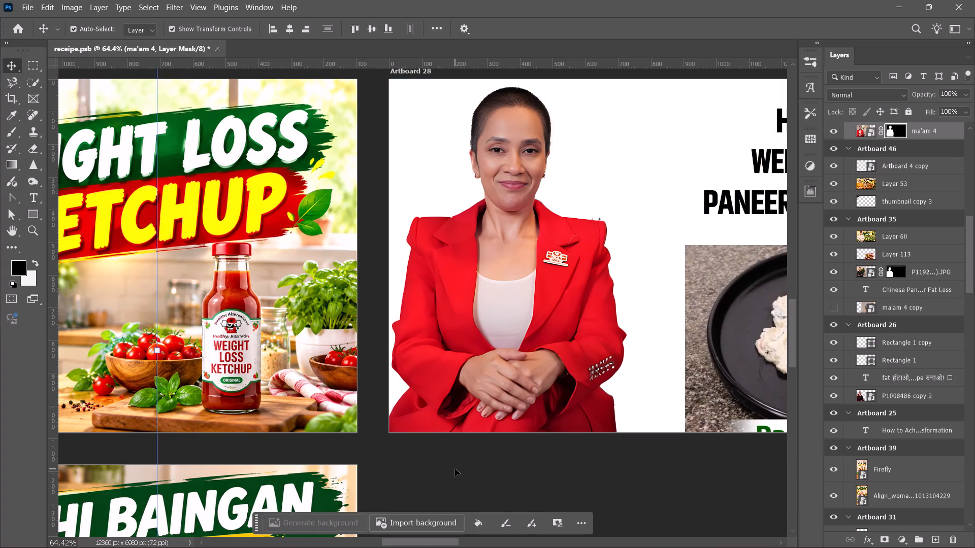
Convert the masked ma'am 4 layer on Artboard 28 to a smart object.
alt+scroll(517, 296, down, 4)
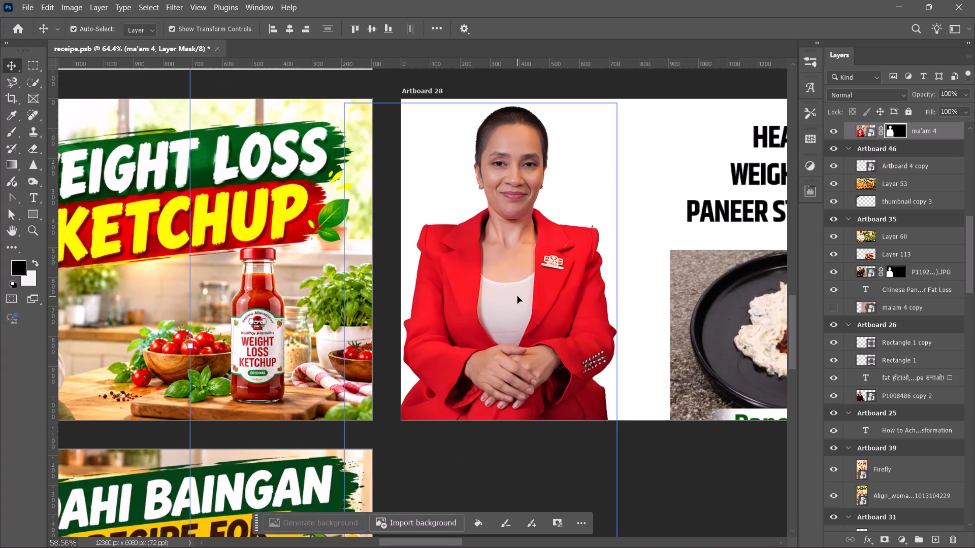
alt+scroll(517, 296, down, 10)
alt+scroll(523, 350, down, 1)
key(space)
key(space)
key(space)
key(space)
key(space)
key(space)
key(space)
key(space)
key(space)
key(space)
key(space)
key(space)
key(space)
drag(652, 373, 551, 400)
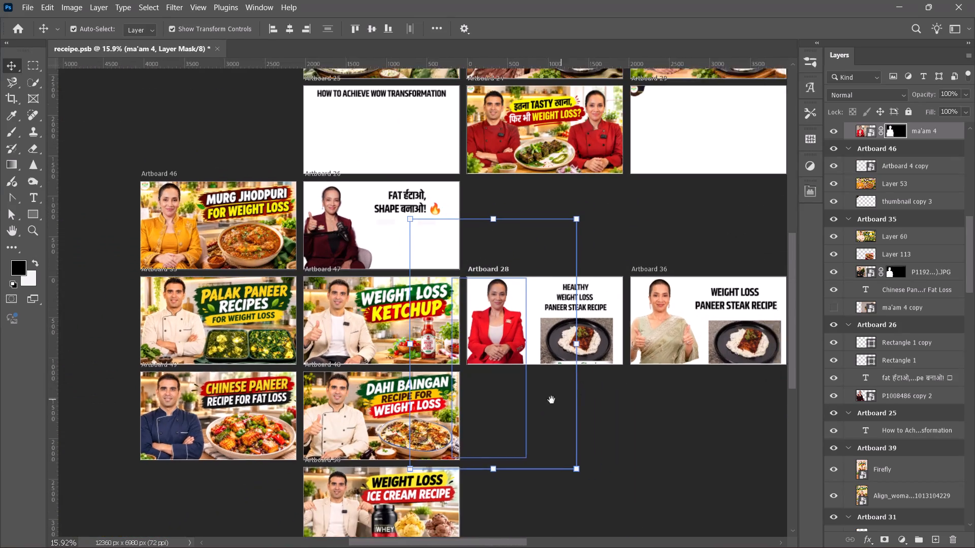
drag(551, 400, 439, 427)
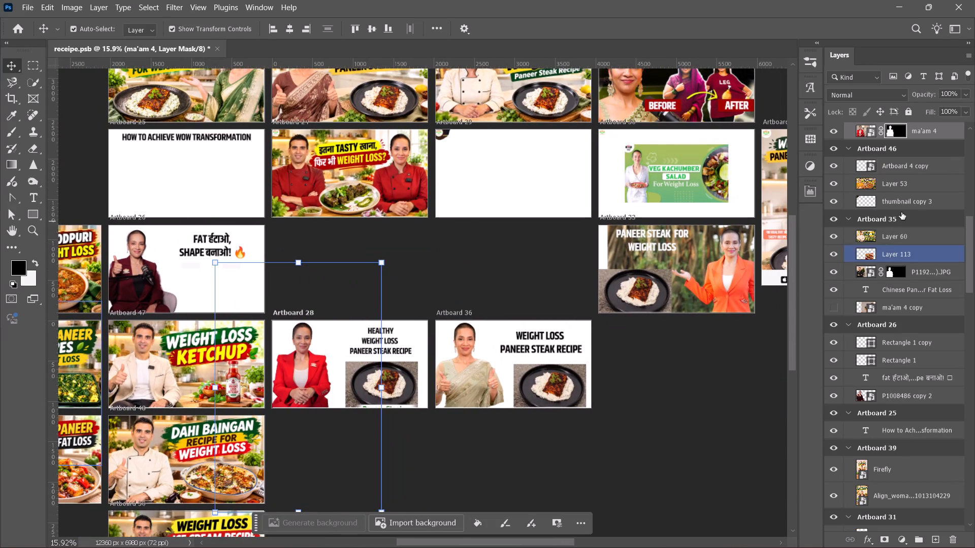
right_click(930, 130)
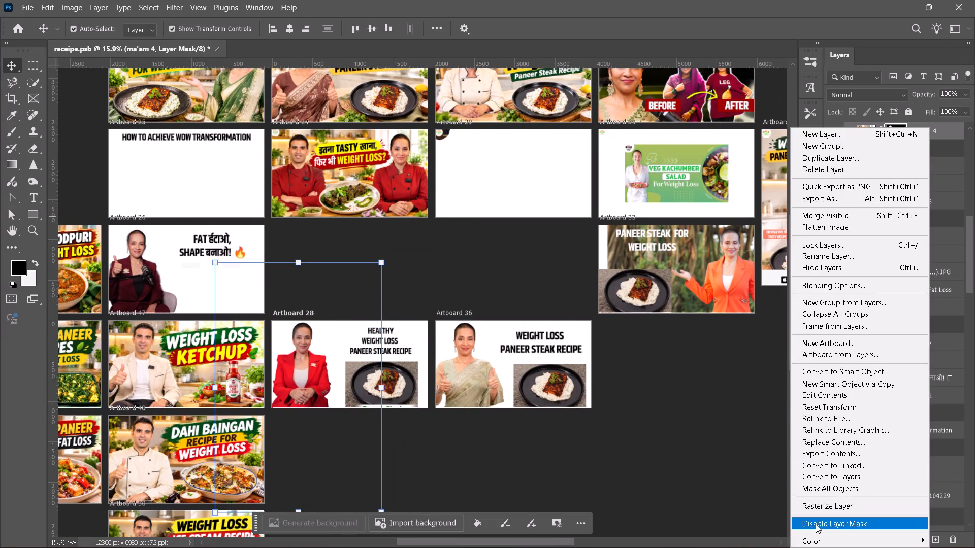
click(835, 374)
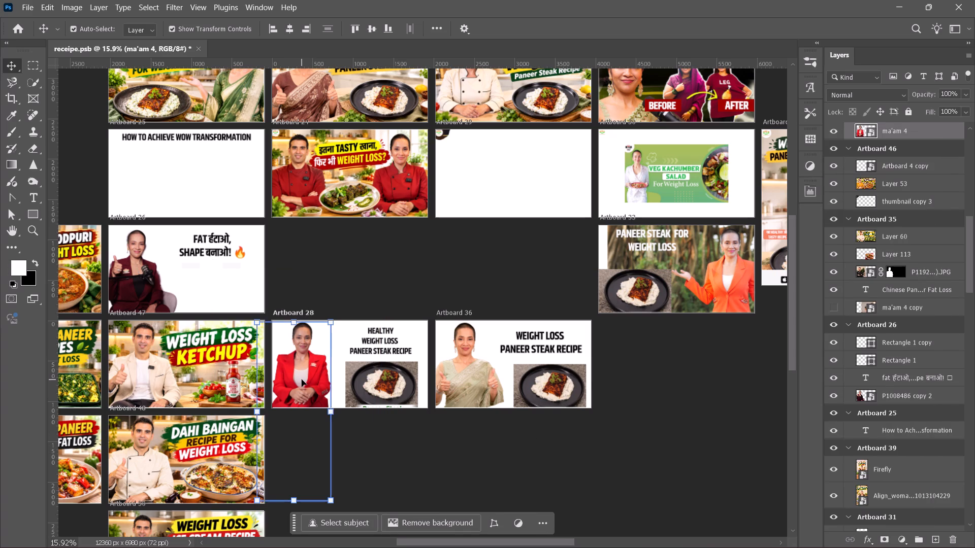
Duplicate the ma'am 4 cutout from Artboard 28 onto Artboard 31, keeping the original in place.
alt+drag(301, 378, 724, 225)
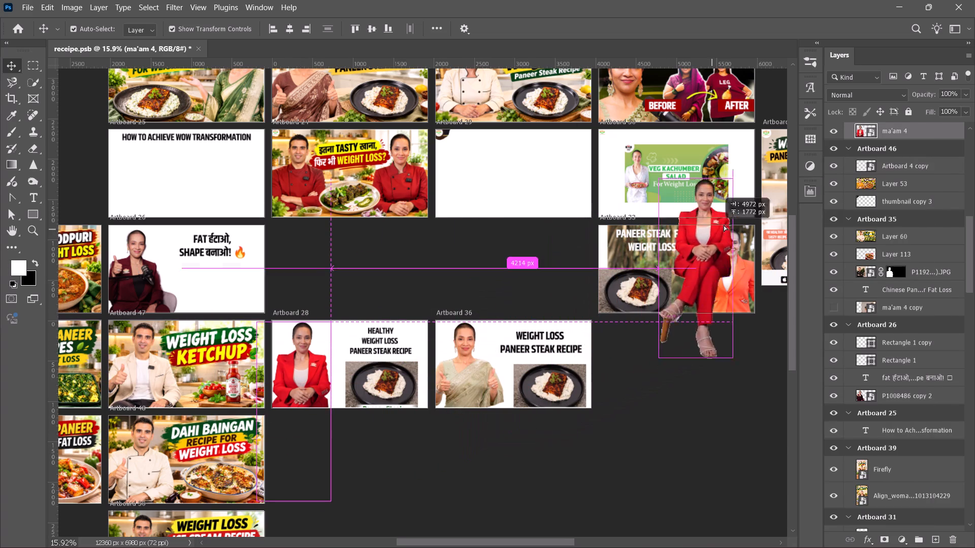
alt+drag(724, 225, 776, 197)
click(695, 419)
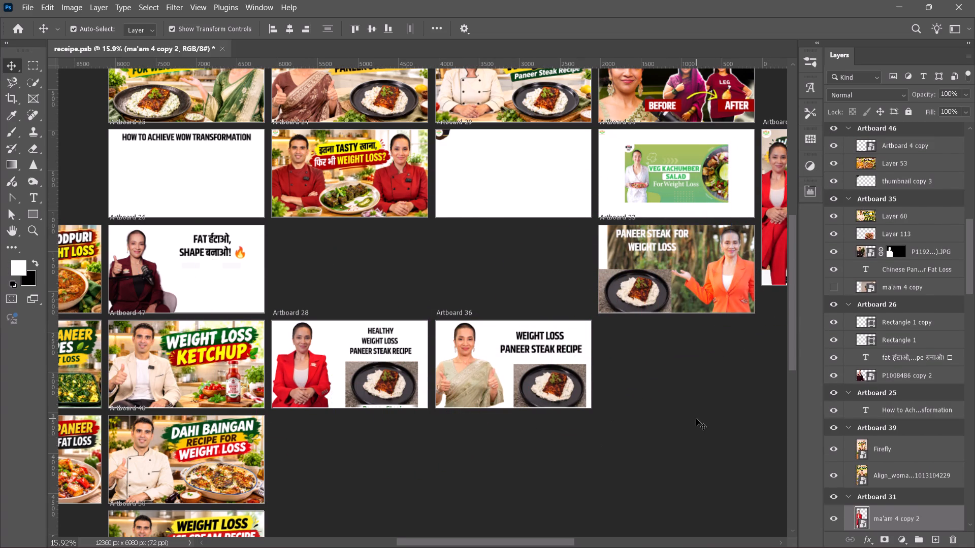
Position the woman's cutout near the centre of Artboard 31, with her head just below the Paneer Steak Recipe title.
key(space)
key(space)
key(space)
key(space)
key(space)
key(space)
drag(702, 413, 440, 492)
alt+scroll(495, 336, up, 9)
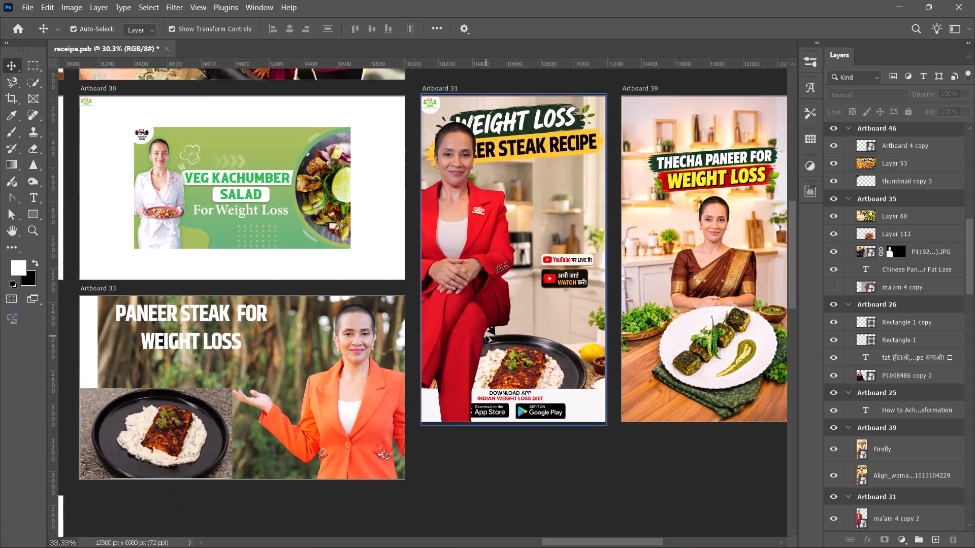
alt+scroll(484, 336, up, 2)
drag(466, 236, 544, 307)
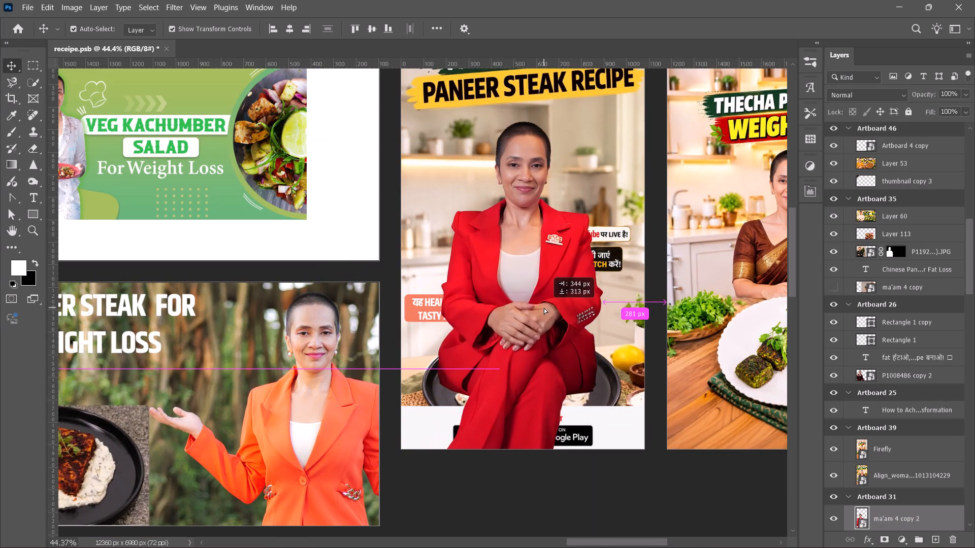
drag(544, 307, 538, 307)
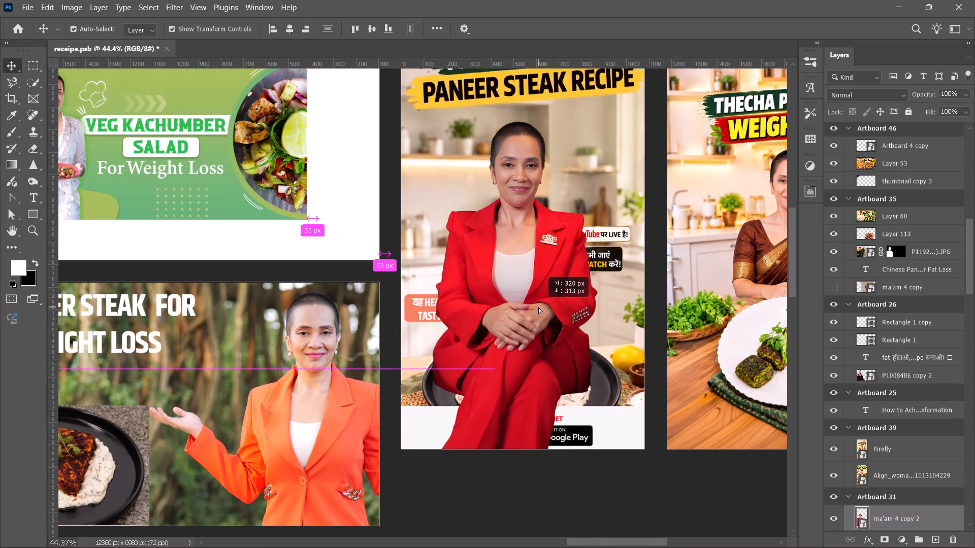
drag(538, 307, 540, 298)
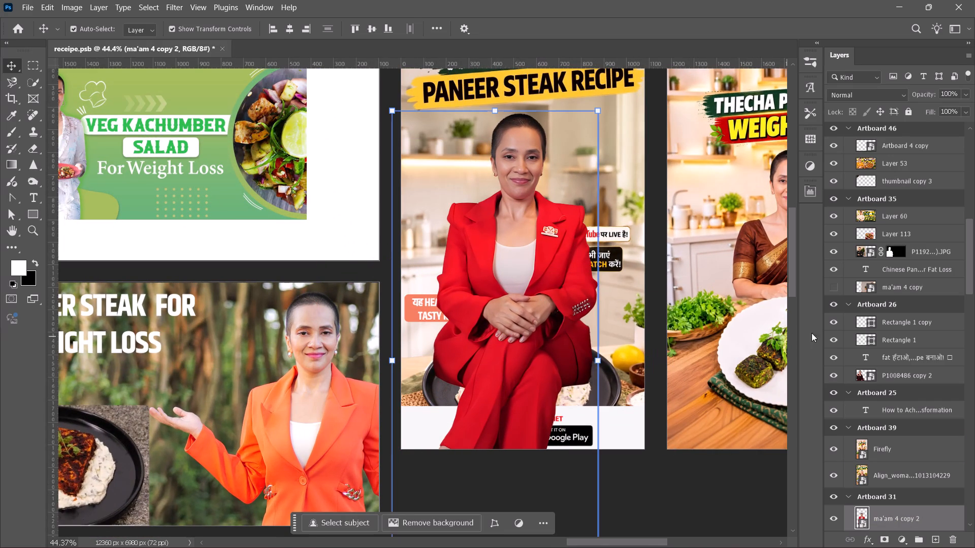
Add a layer mask to ma'am 4 copy 2 and set a soft black brush of 247 px with 35% flow.
click(881, 544)
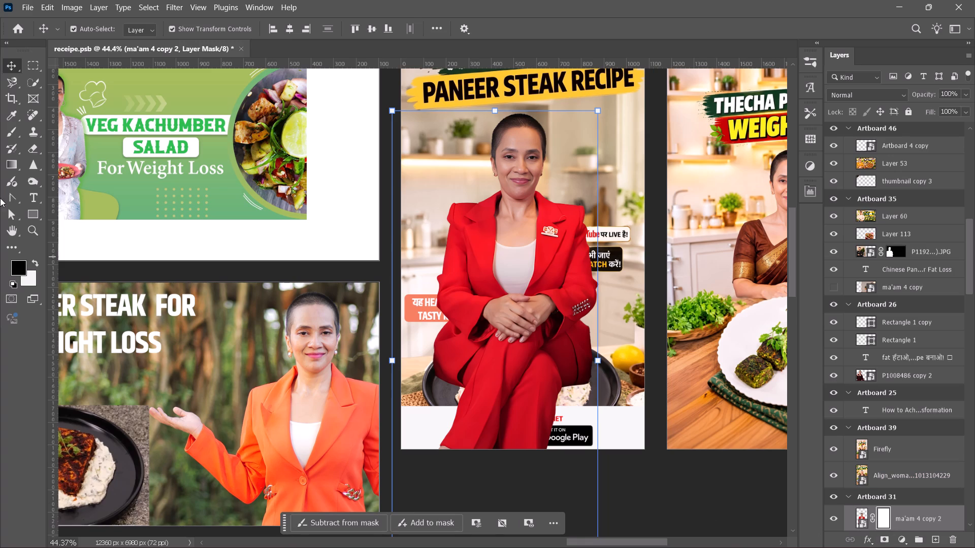
click(7, 130)
alt+right_drag(481, 358, 539, 384)
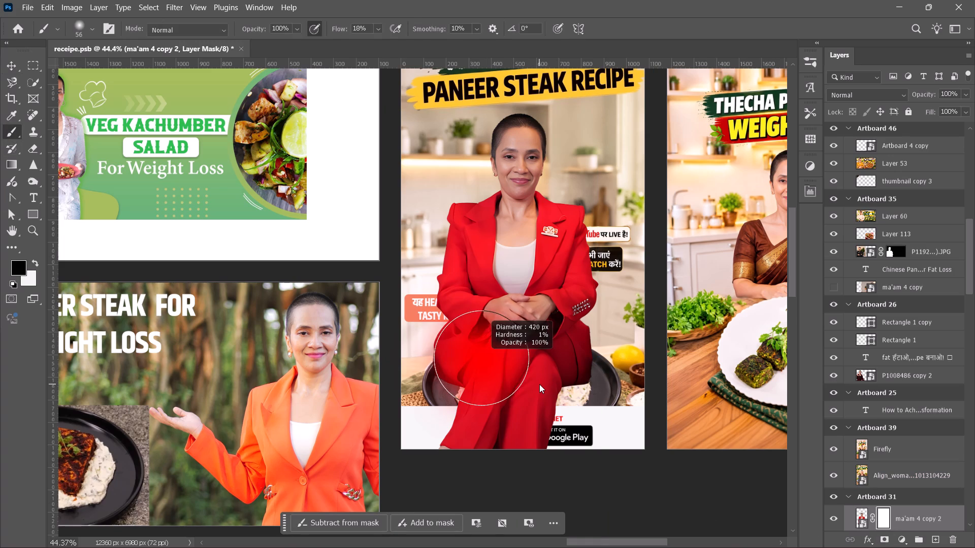
alt+right_drag(539, 384, 515, 379)
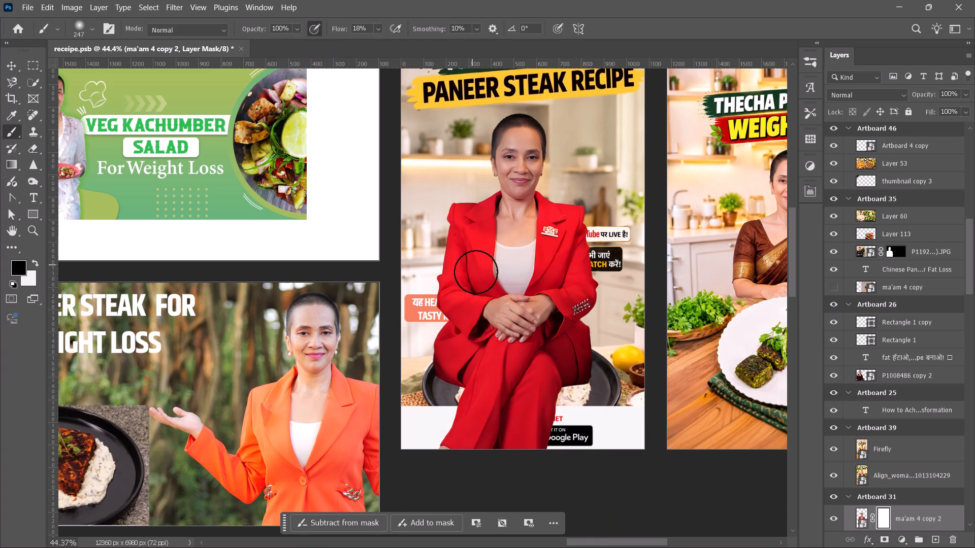
click(380, 26)
drag(386, 42, 405, 43)
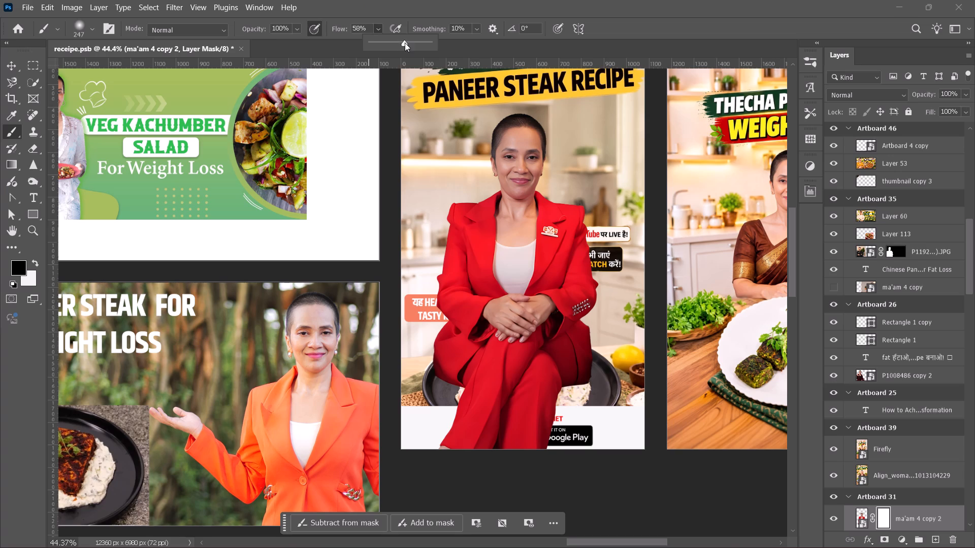
drag(405, 43, 391, 49)
drag(391, 49, 392, 49)
Mask out the woman's legs over the plate and the download app strip on Artboard 31.
drag(436, 381, 463, 378)
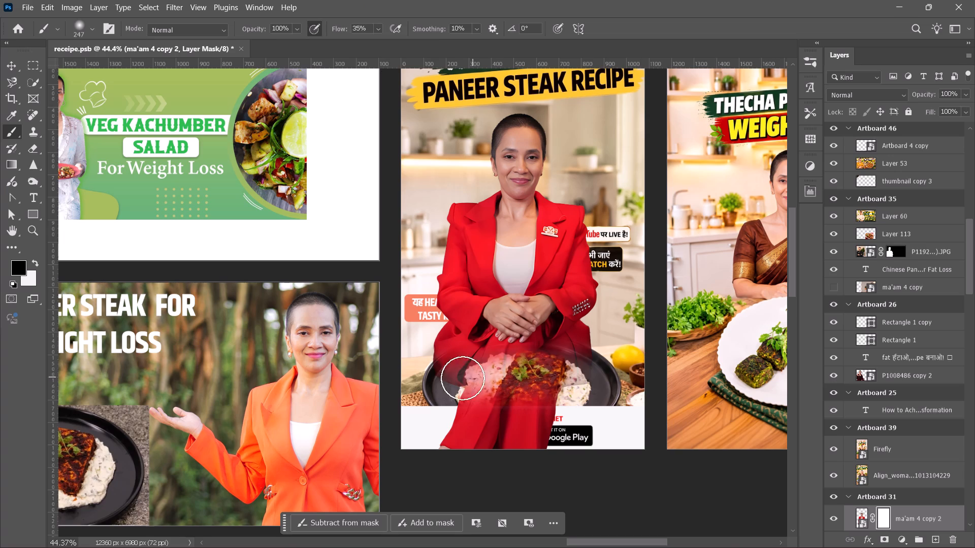
drag(463, 378, 478, 414)
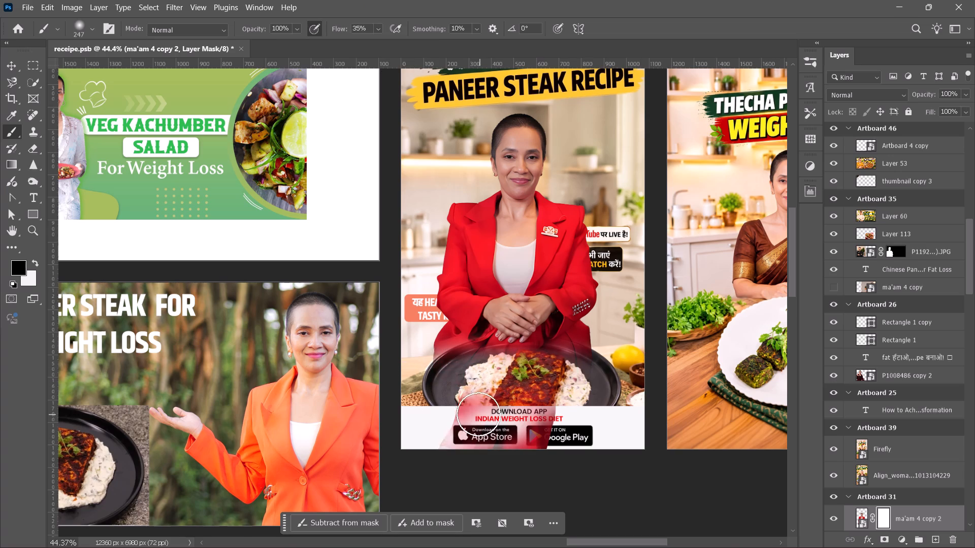
drag(478, 414, 565, 397)
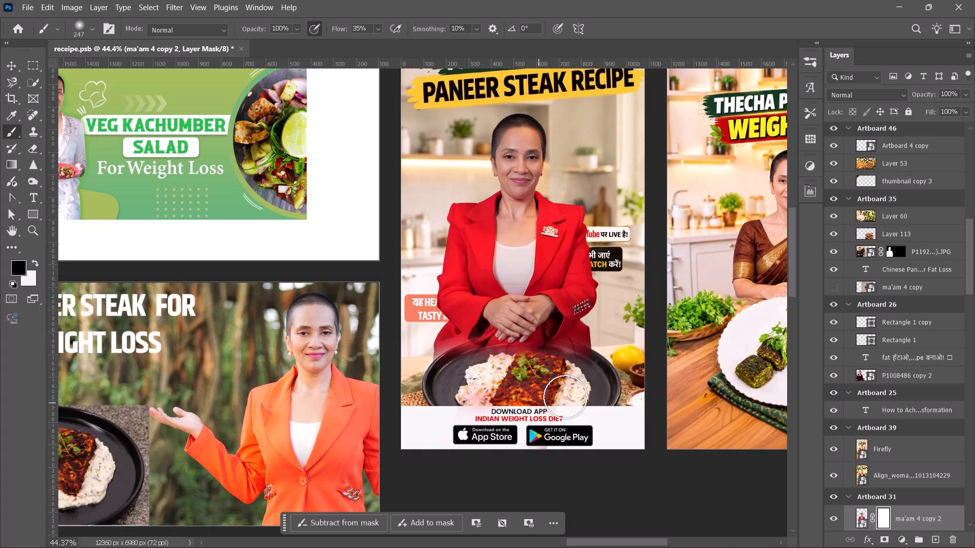
drag(565, 397, 509, 426)
Set the mask brush to 114 px with a harder edge and hide the suit over the plate's right side.
alt+scroll(583, 393, up, 10)
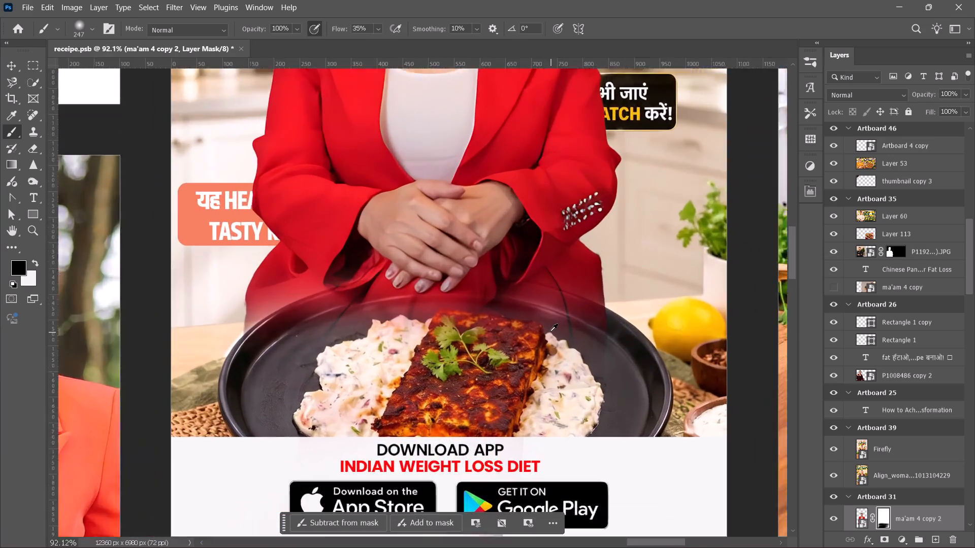
alt+scroll(550, 331, up, 8)
double_click(629, 391)
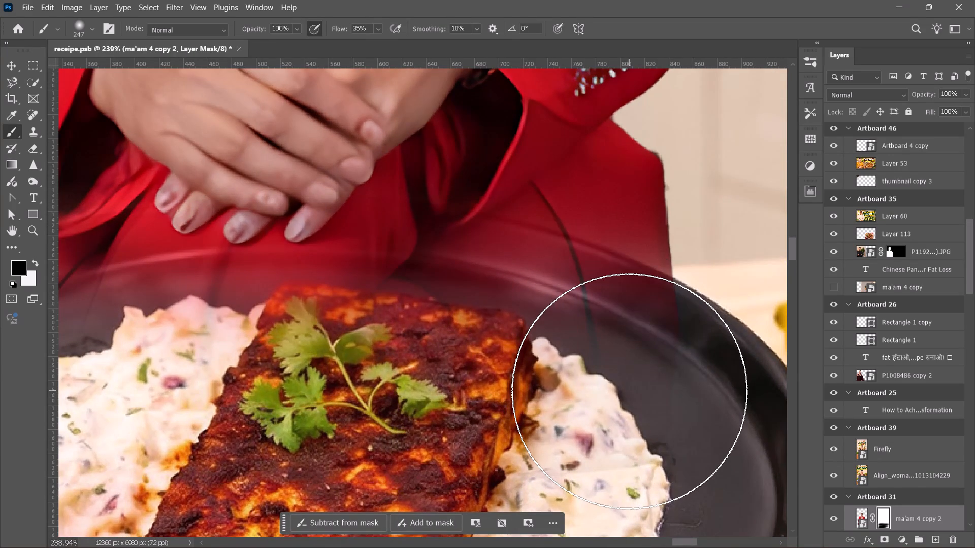
alt+right_drag(623, 378, 508, 313)
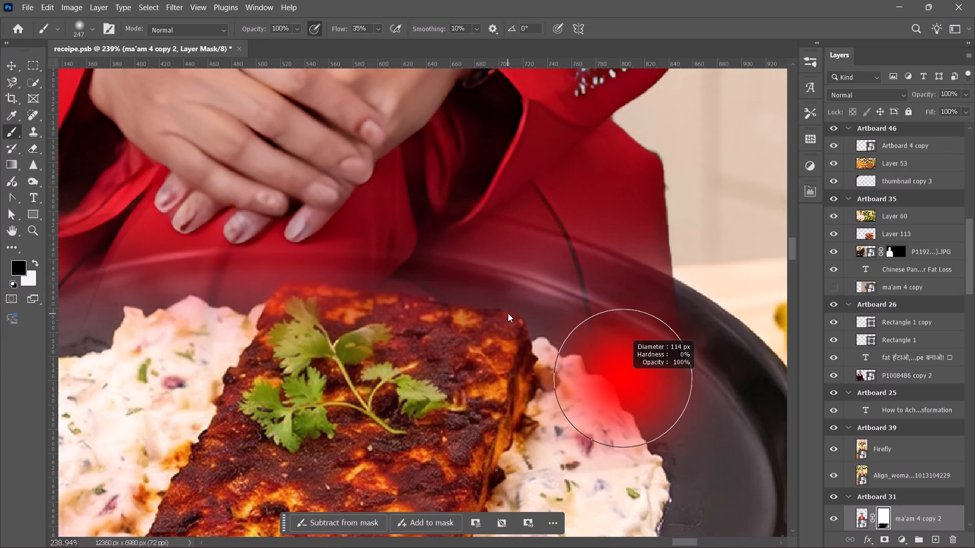
alt+right_drag(508, 313, 512, 529)
drag(643, 345, 689, 336)
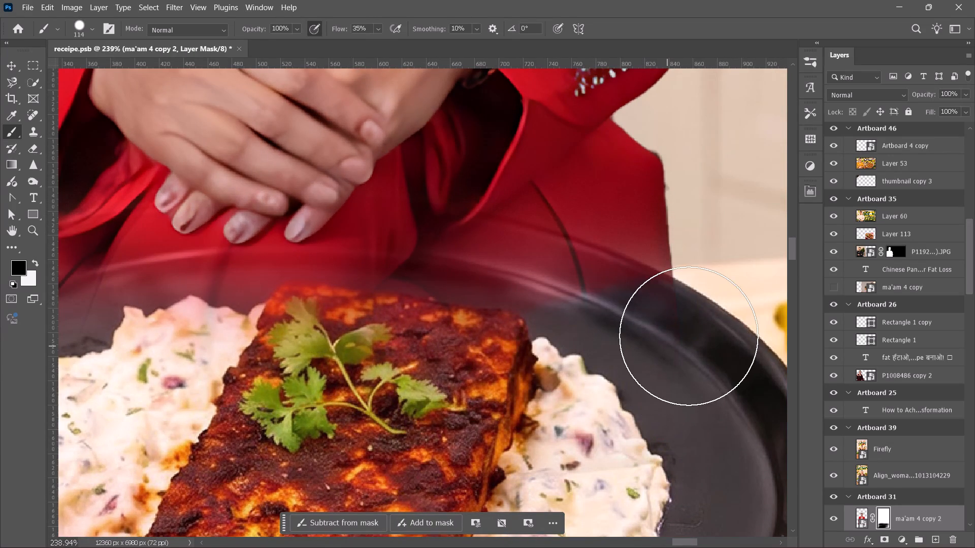
drag(689, 336, 294, 383)
Paint the mask along the plate's rear rim beneath the woman's hands to hide the suit and fingertips covering it.
key(space)
key(space)
key(space)
key(space)
key(space)
key(space)
drag(372, 397, 561, 387)
drag(354, 385, 333, 270)
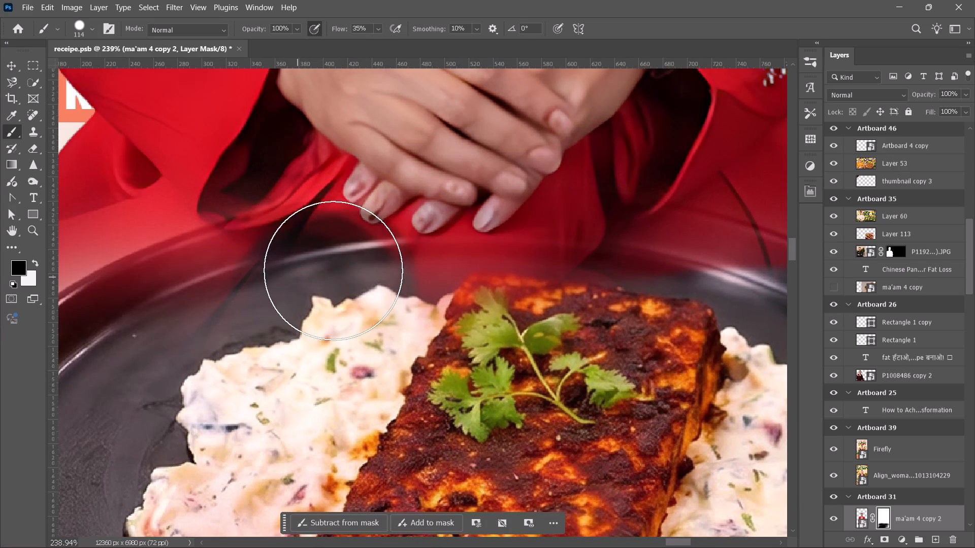
drag(333, 270, 660, 279)
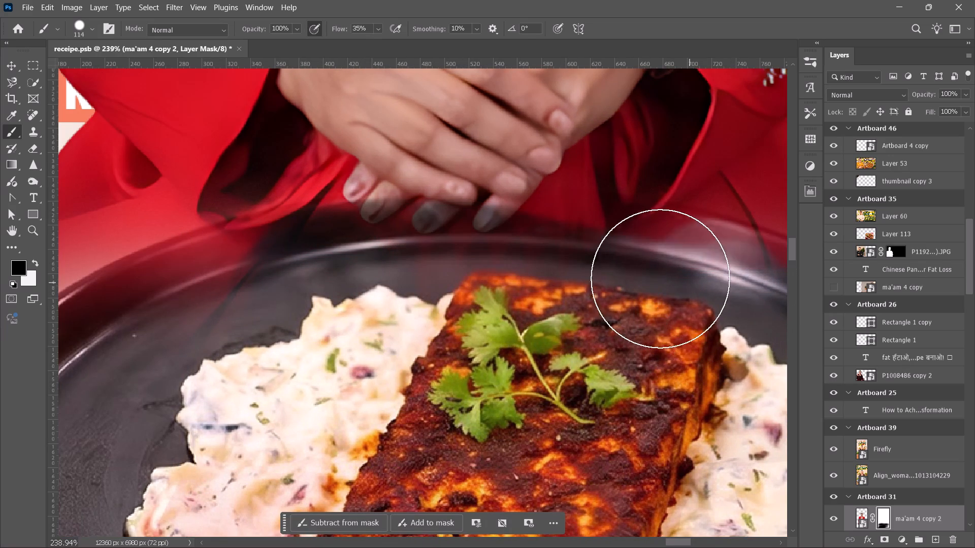
drag(660, 279, 471, 271)
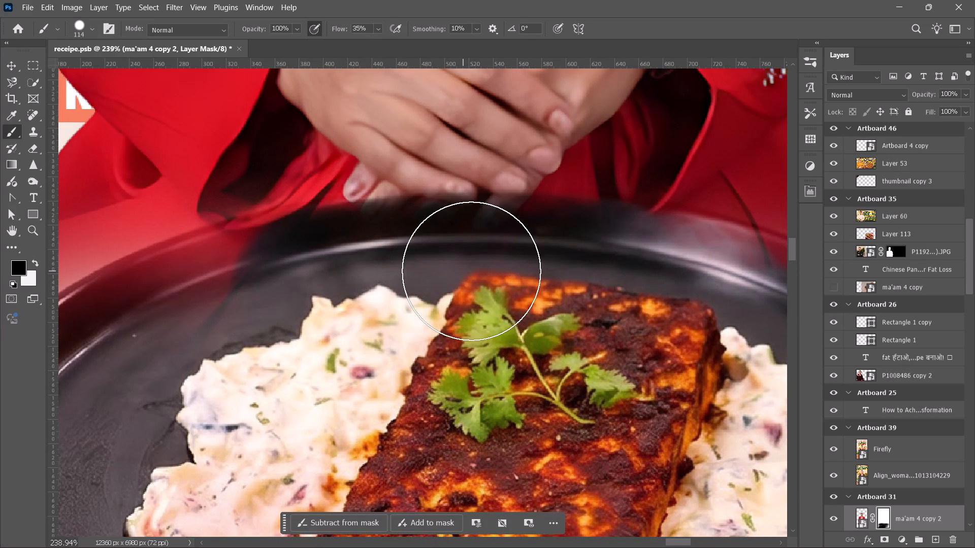
drag(471, 271, 364, 271)
click(378, 268)
triple_click(378, 268)
drag(379, 267, 406, 264)
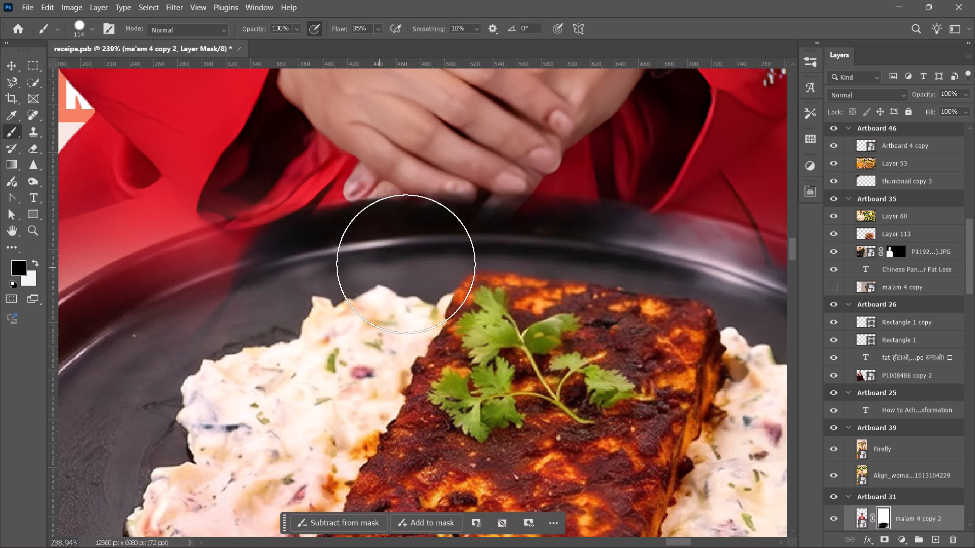
drag(406, 264, 123, 335)
drag(174, 344, 588, 229)
Mask the remaining red suit off the plate's left rim and inner surface.
key(space)
key(space)
key(space)
key(space)
key(space)
key(space)
key(space)
key(space)
key(space)
key(space)
key(space)
key(space)
key(space)
key(space)
key(space)
key(space)
key(space)
key(space)
key(space)
key(space)
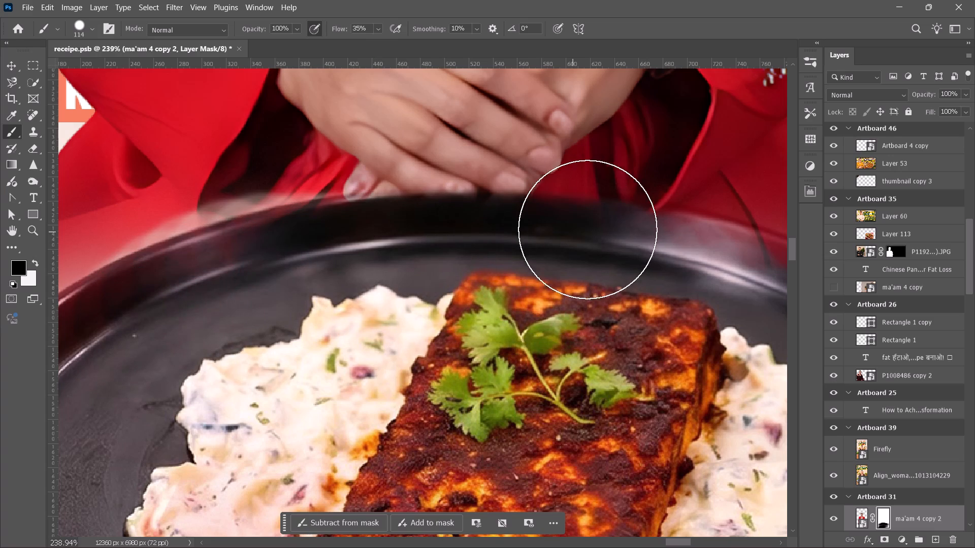
drag(588, 229, 604, 226)
drag(229, 357, 475, 260)
drag(411, 259, 402, 237)
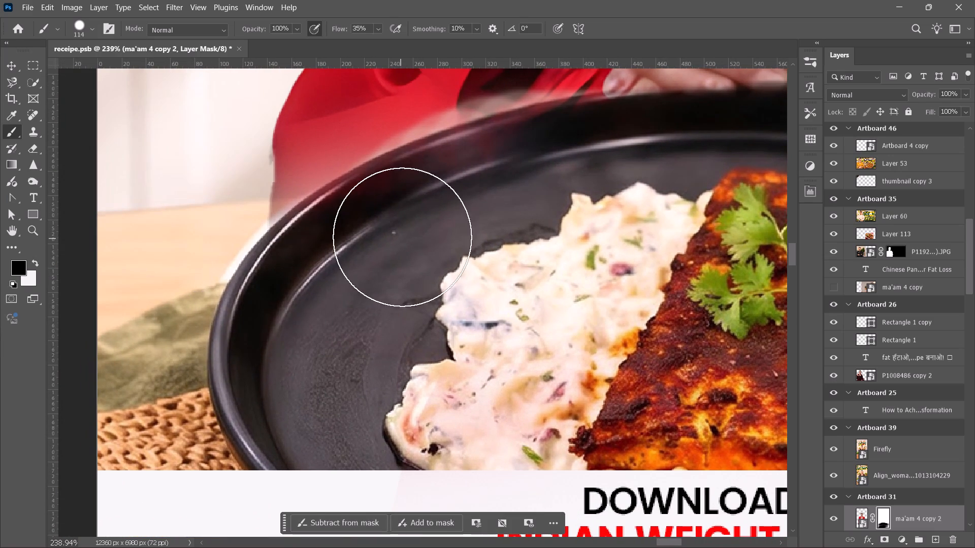
drag(402, 237, 306, 297)
Move the ma'am 4 copy 2 layer below Layer 6 copy 3, directly above the remove_the... background layer.
alt+scroll(373, 299, down, 11)
alt+scroll(372, 330, up, 1)
alt+scroll(424, 313, down, 11)
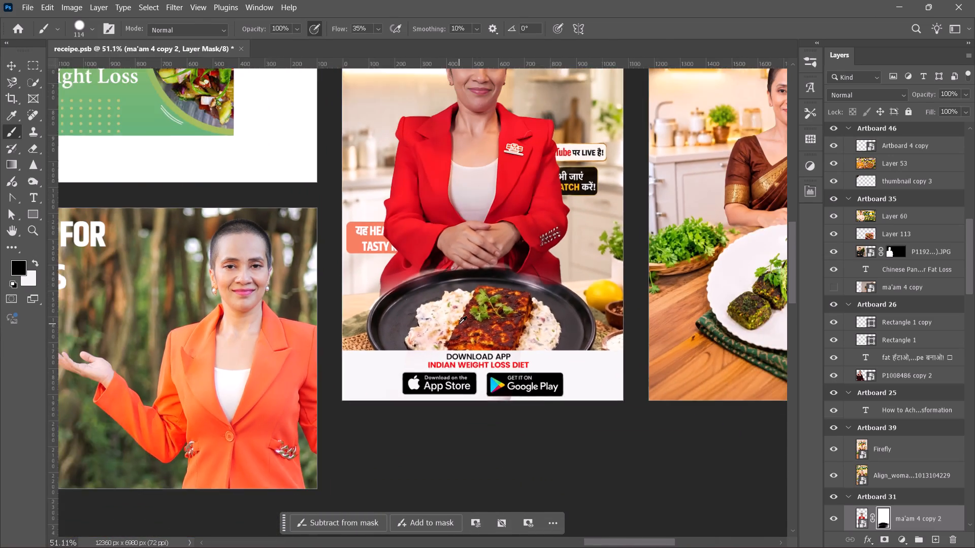
key(space)
key(space)
key(space)
key(space)
key(space)
key(space)
key(space)
key(space)
key(space)
key(space)
key(space)
key(space)
key(space)
key(space)
key(space)
key(space)
key(space)
key(space)
drag(481, 292, 440, 369)
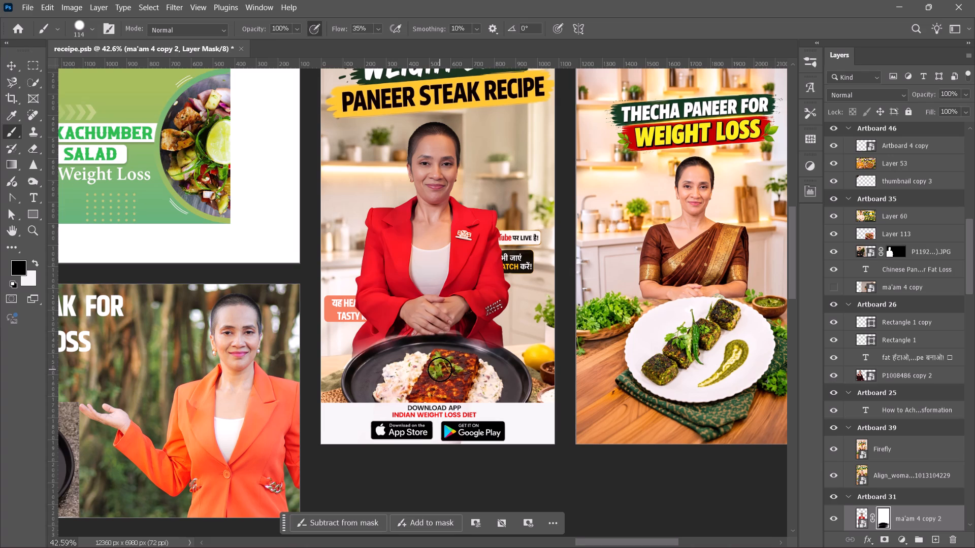
click(5, 66)
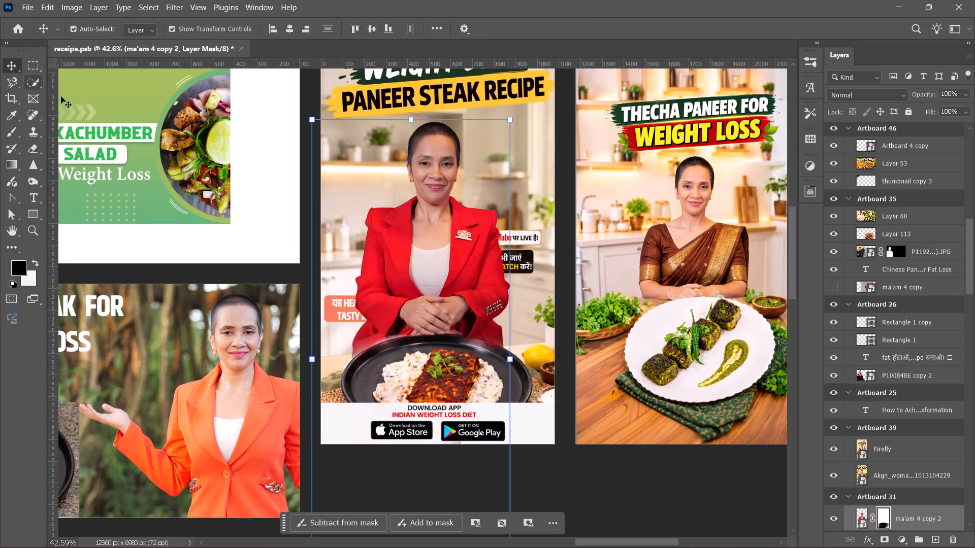
scroll(902, 420, down, 12)
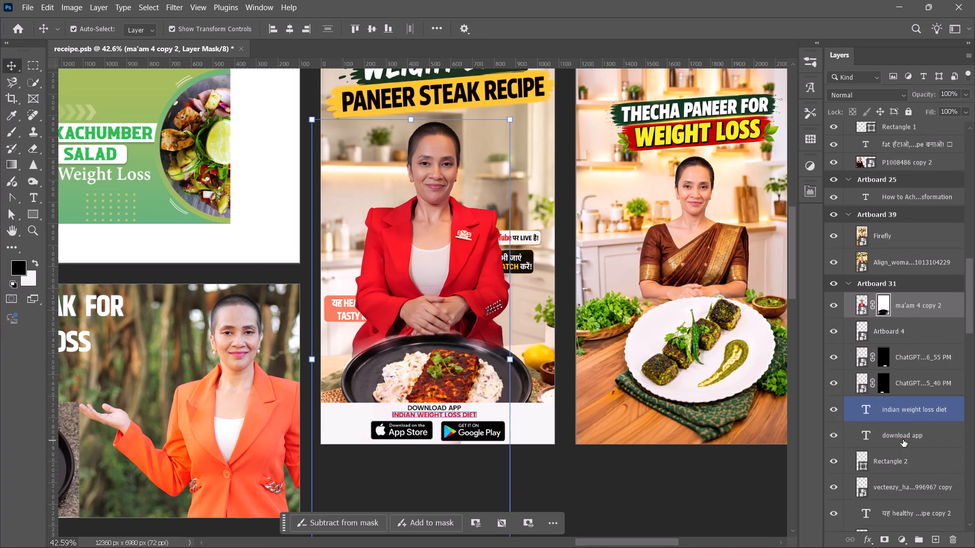
scroll(913, 316, down, 2)
drag(922, 265, 906, 495)
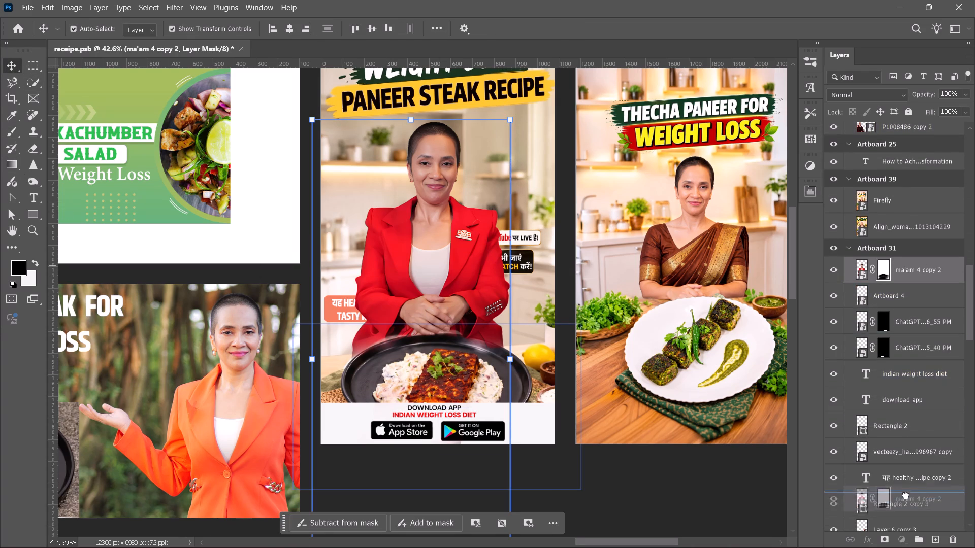
drag(906, 495, 906, 500)
scroll(919, 408, down, 4)
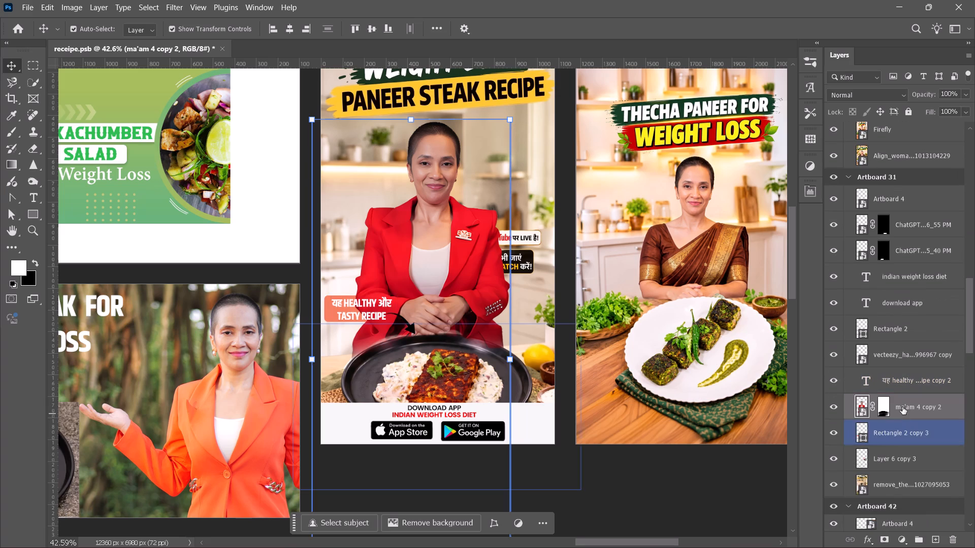
drag(903, 406, 899, 462)
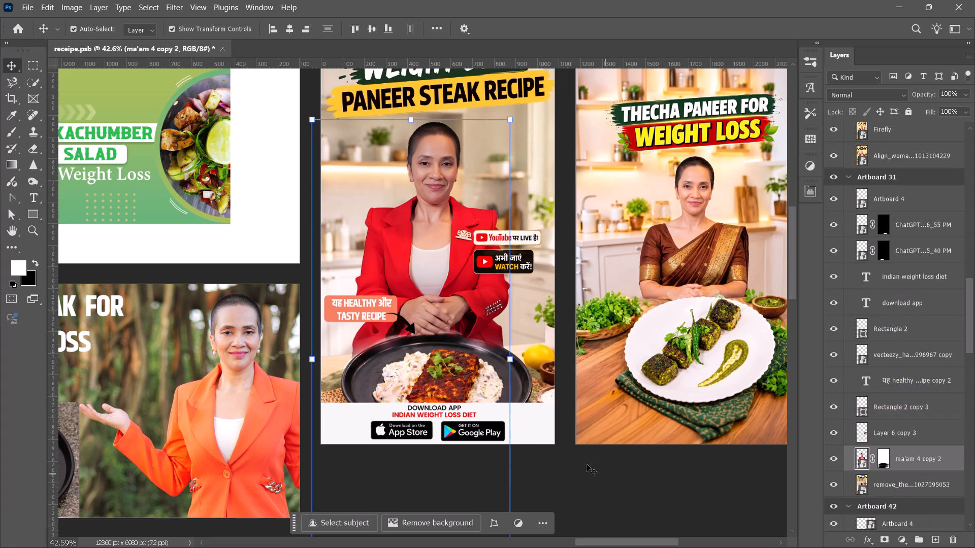
On the ma'am 4 copy 2 mask, use a 71 px black brush to hide the suit along the rim right of the hands.
alt+scroll(518, 357, up, 11)
alt+scroll(398, 307, up, 7)
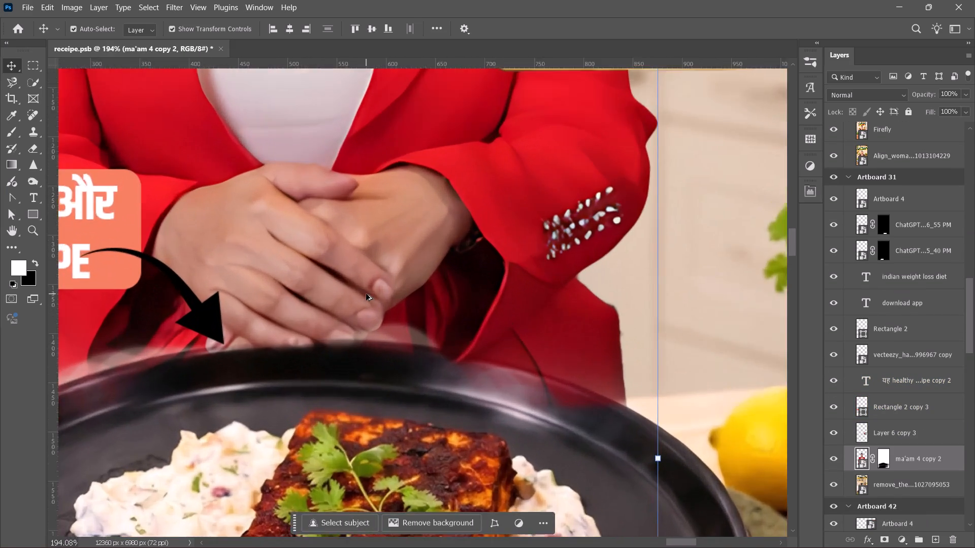
click(427, 280)
click(885, 463)
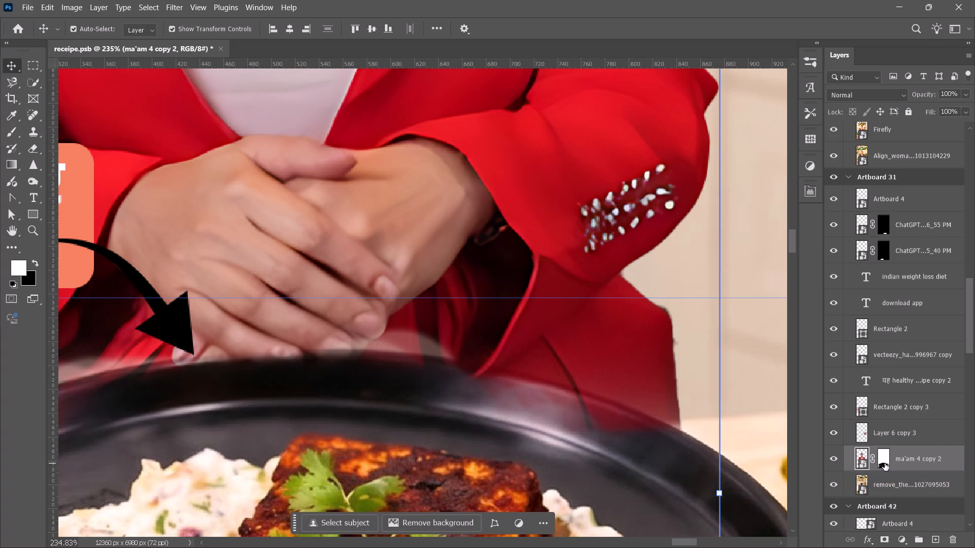
click(9, 135)
key(space)
key(space)
key(space)
key(space)
key(space)
key(space)
drag(403, 368, 377, 274)
alt+scroll(470, 325, up, 7)
alt+right_drag(465, 317, 402, 309)
drag(332, 286, 342, 286)
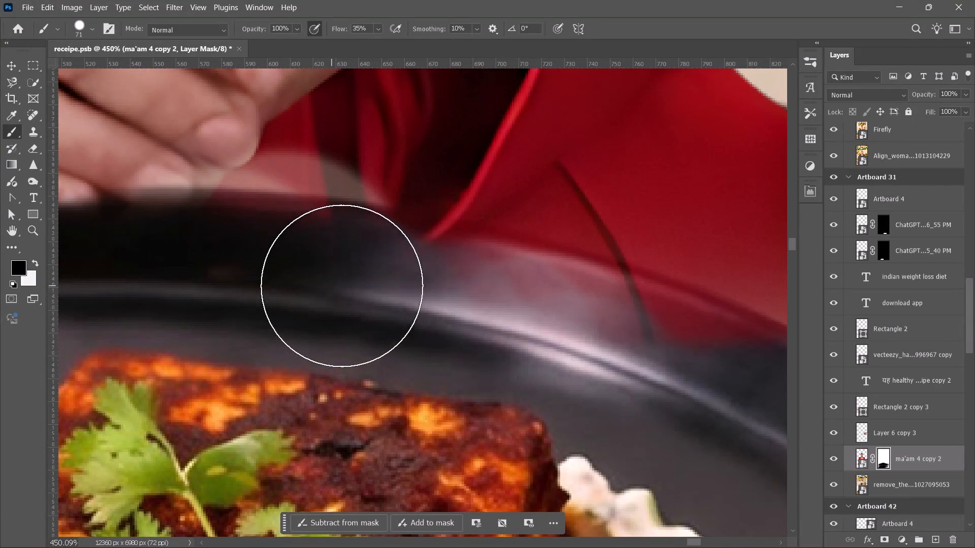
drag(342, 286, 632, 362)
key(space)
key(space)
key(space)
key(space)
key(space)
key(space)
key(space)
drag(634, 379, 493, 324)
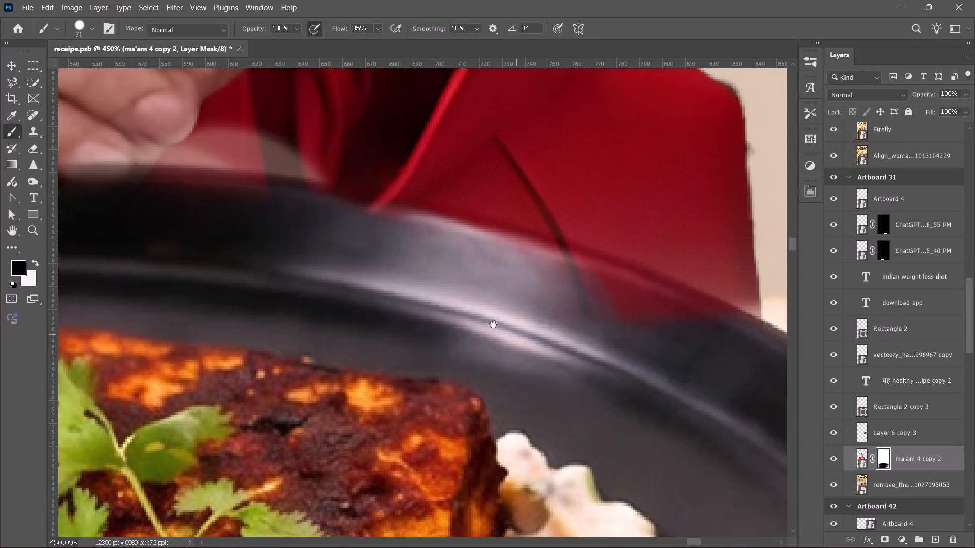
drag(493, 324, 465, 313)
drag(456, 293, 554, 346)
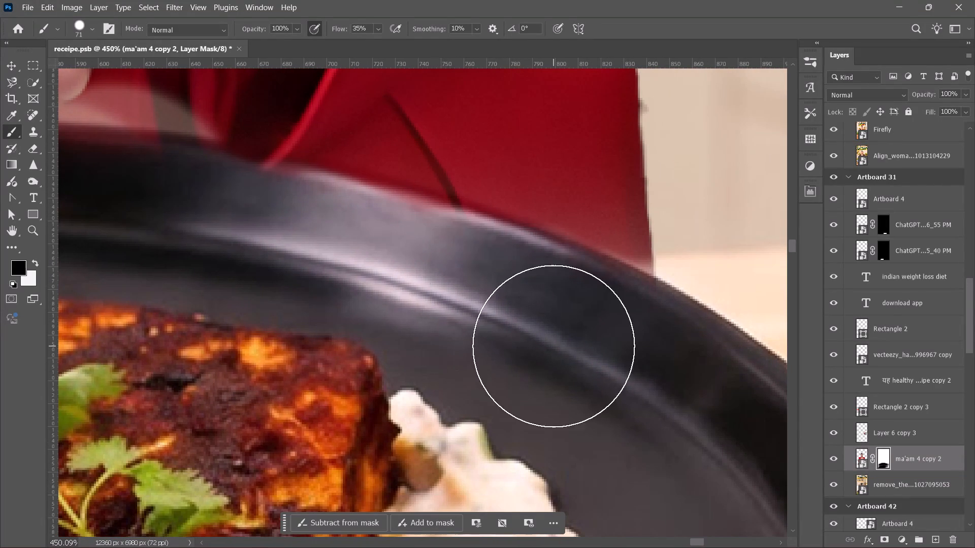
drag(554, 346, 553, 347)
Reduce the brush to 10 px and mask the suit's lower right corner where it meets the plate rim.
key(space)
key(space)
key(space)
key(space)
key(space)
key(space)
key(space)
key(space)
key(space)
key(space)
key(space)
key(space)
key(space)
key(space)
key(space)
key(space)
key(space)
key(space)
drag(452, 329, 532, 384)
drag(613, 390, 375, 370)
alt+scroll(478, 320, up, 9)
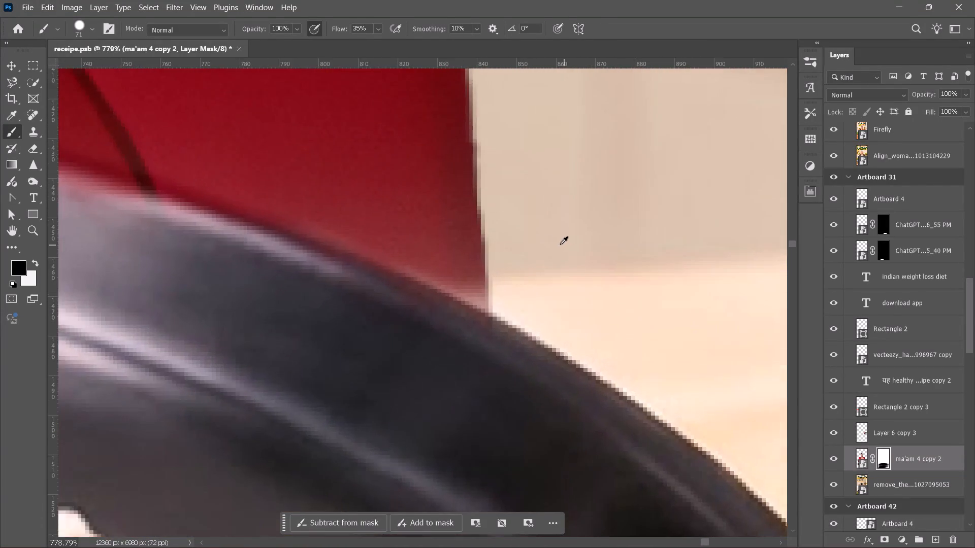
alt+right_drag(504, 246, 397, 289)
alt+scroll(443, 285, up, 7)
alt+right_drag(503, 275, 403, 300)
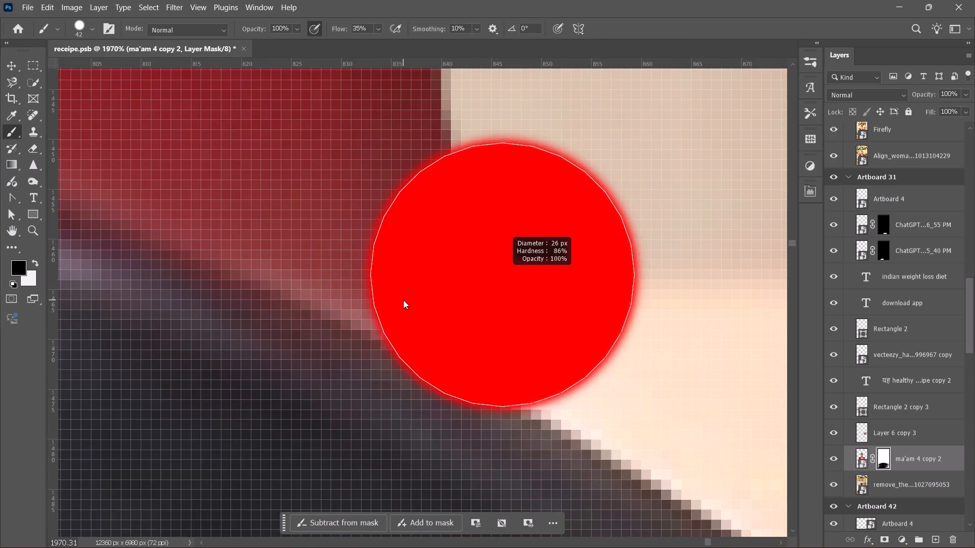
alt+right_drag(403, 300, 302, 322)
alt+scroll(436, 322, up, 4)
drag(494, 323, 446, 330)
Refine the mask with a 3 px brush, removing the red residue between the suit's lower right corner and the plate rim.
alt+right_drag(523, 321, 466, 321)
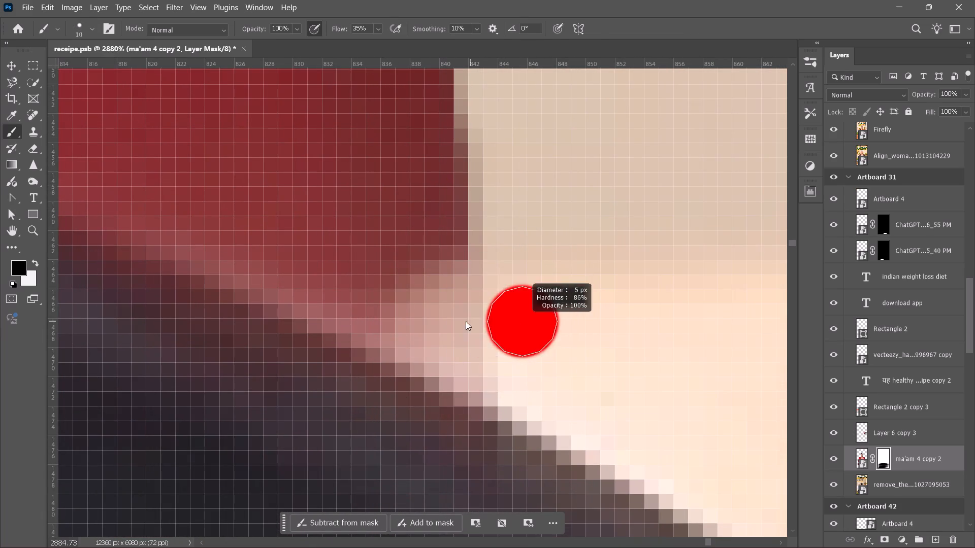
alt+right_drag(466, 321, 452, 320)
drag(400, 293, 271, 286)
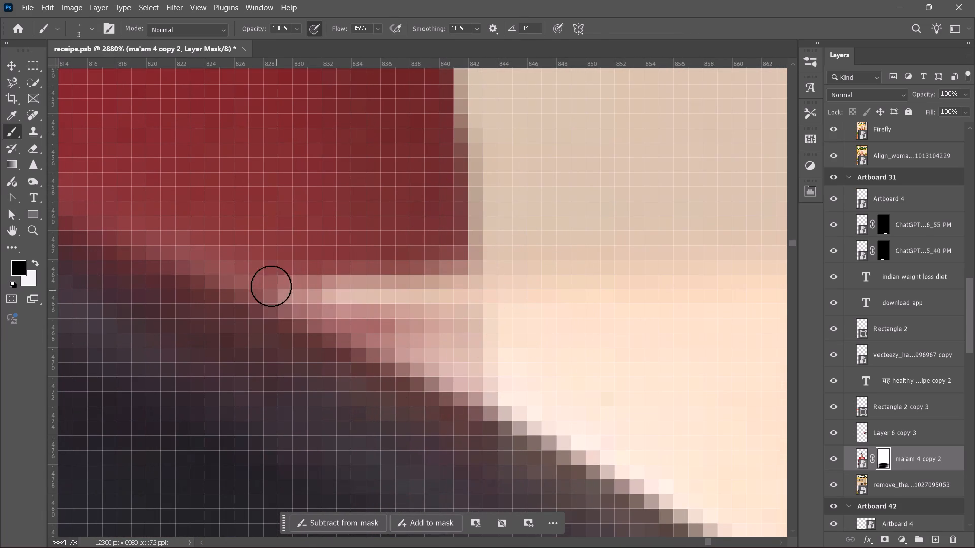
drag(271, 286, 477, 329)
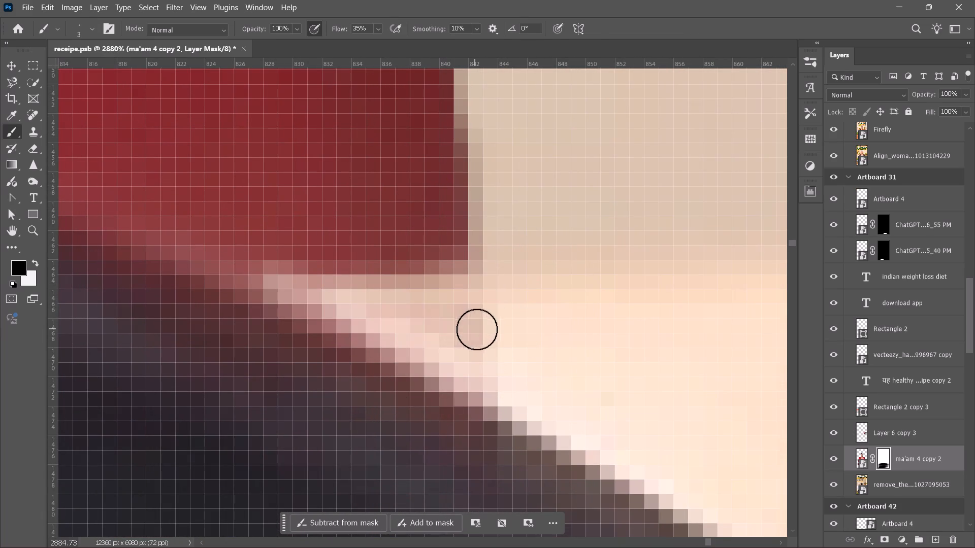
drag(477, 329, 417, 317)
alt+scroll(497, 329, down, 11)
alt+scroll(463, 306, up, 9)
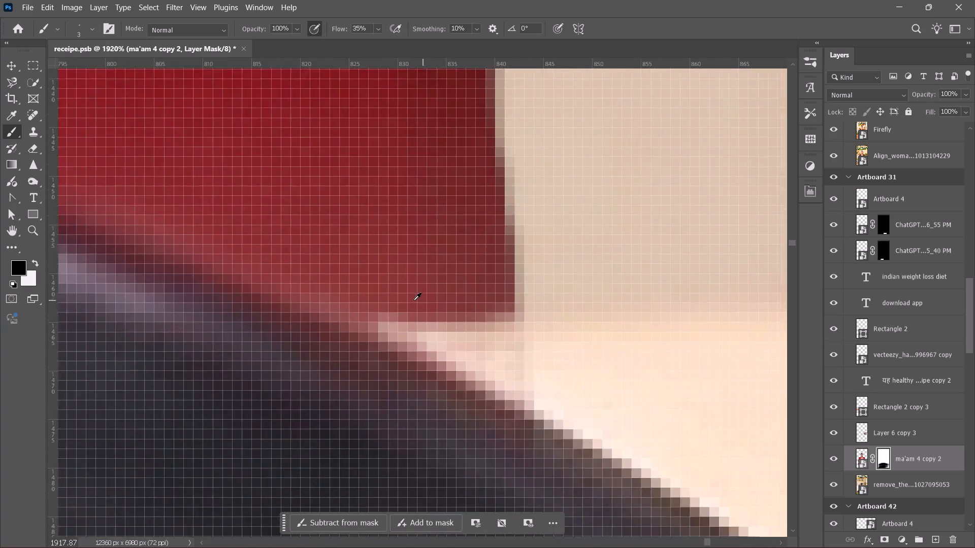
alt+scroll(413, 300, up, 5)
drag(364, 357, 453, 431)
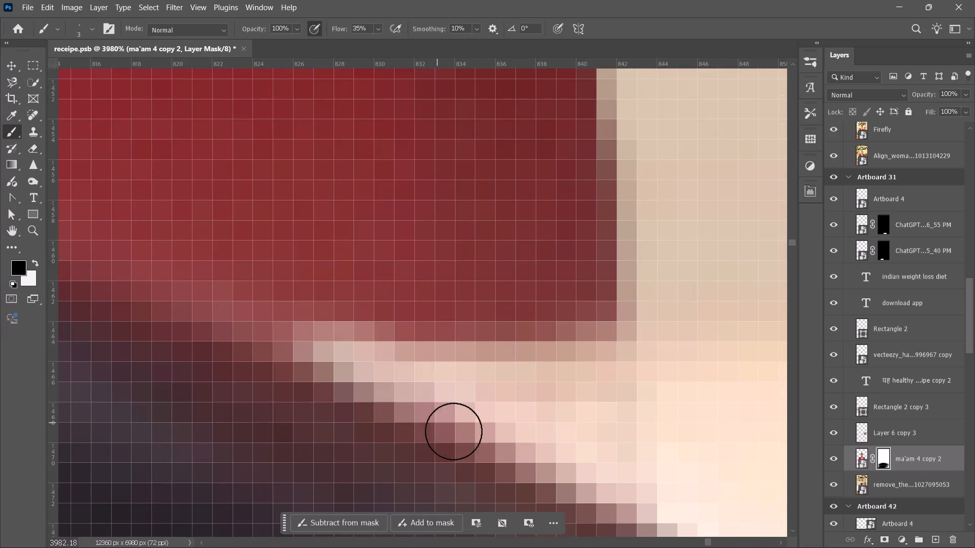
drag(453, 431, 384, 363)
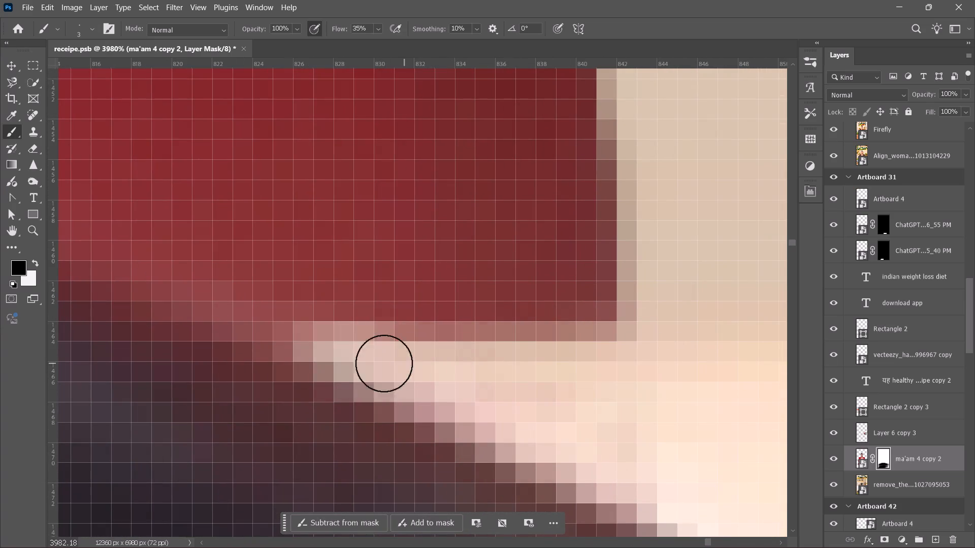
drag(384, 363, 533, 473)
alt+scroll(564, 473, down, 19)
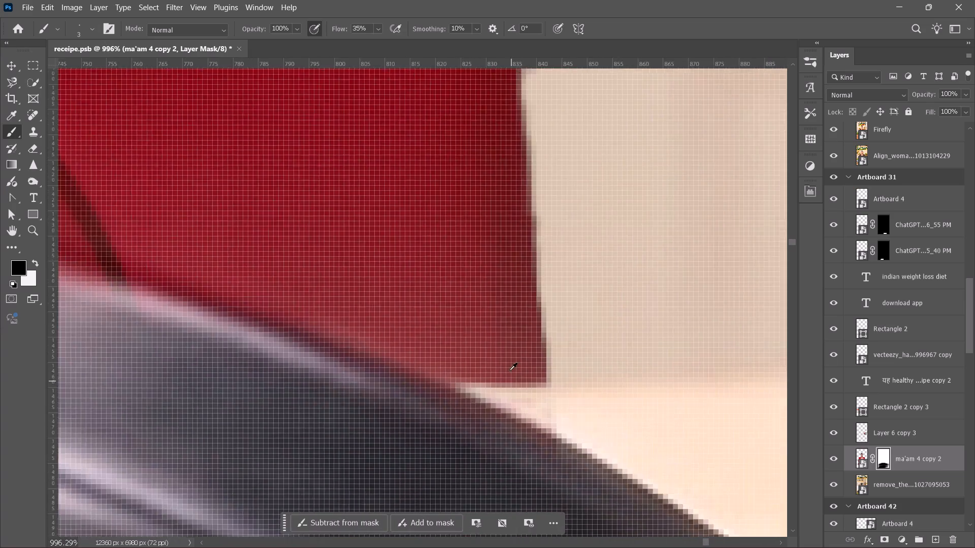
alt+scroll(509, 370, down, 5)
alt+scroll(505, 379, up, 1)
alt+scroll(503, 375, down, 20)
alt+scroll(503, 375, down, 4)
key(space)
key(space)
key(space)
key(space)
key(space)
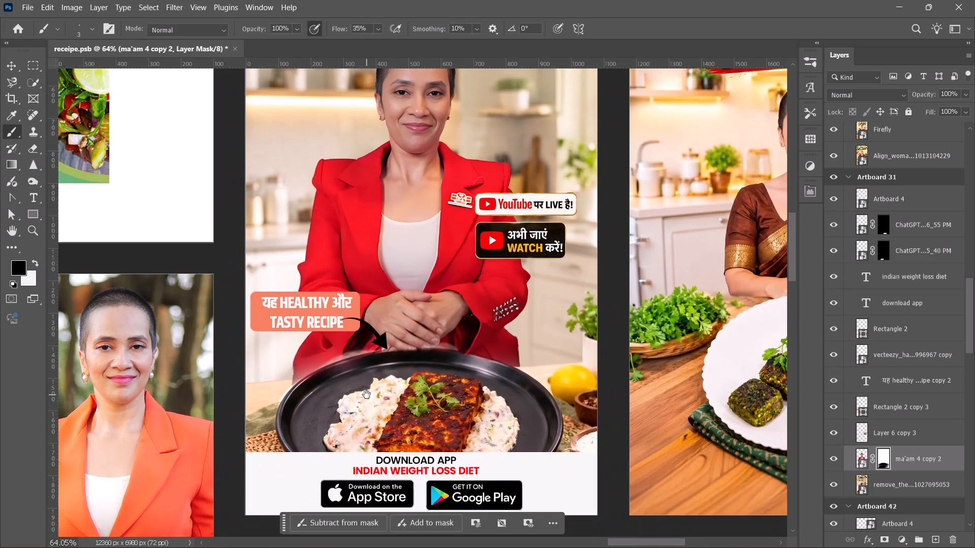
With a 7 px black brush on the ma'am 4 copy 2 mask, hide the suit's lower left corner over the tabletop beside the plate rim.
drag(367, 395, 440, 384)
alt+scroll(397, 379, up, 20)
alt+scroll(397, 379, up, 2)
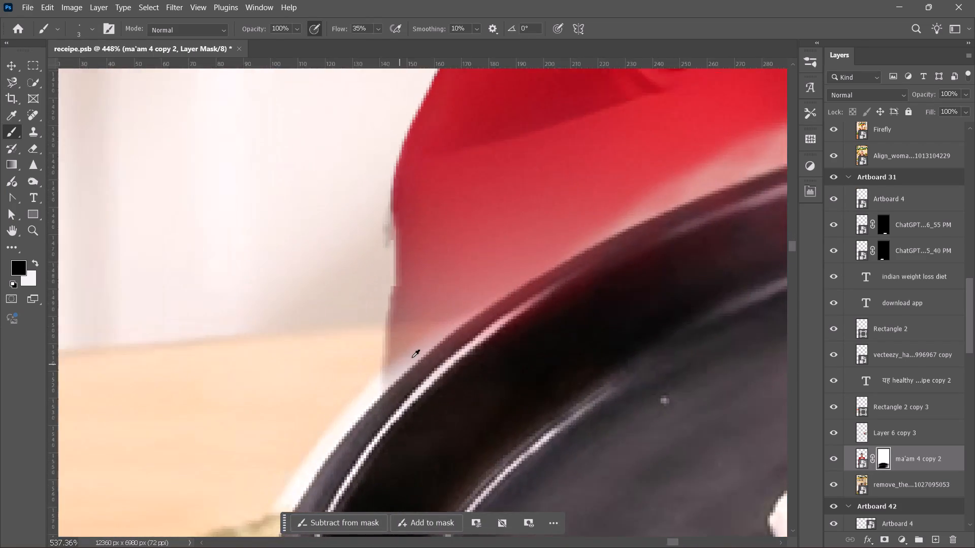
alt+scroll(412, 357, up, 12)
alt+scroll(336, 289, up, 4)
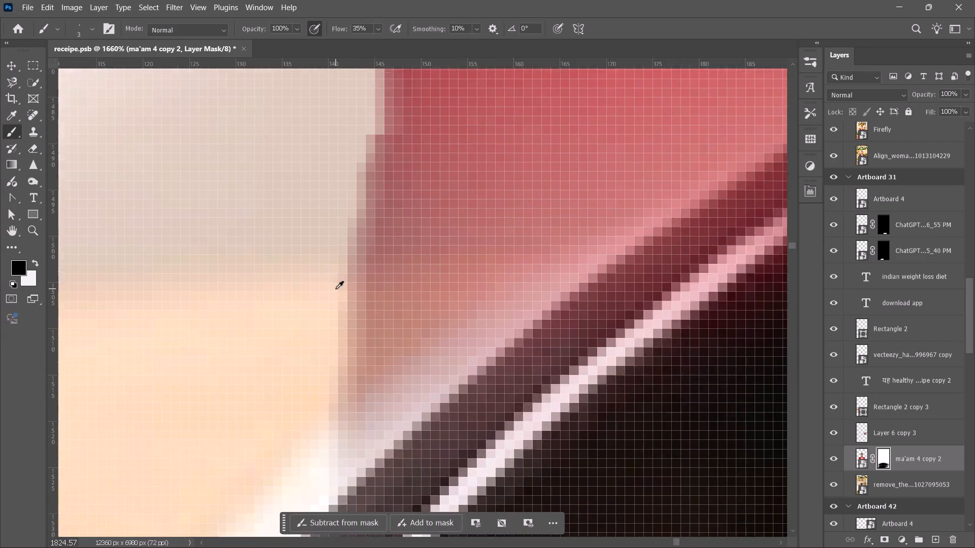
alt+right_drag(346, 347, 375, 339)
drag(335, 324, 515, 320)
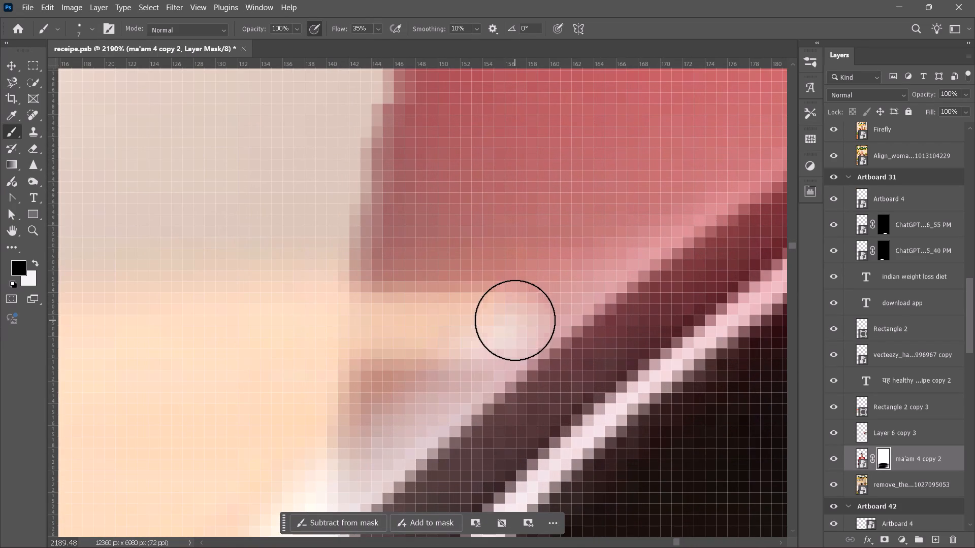
drag(515, 320, 409, 346)
key(space)
key(space)
key(space)
key(space)
key(space)
drag(389, 383, 407, 287)
drag(409, 285, 376, 321)
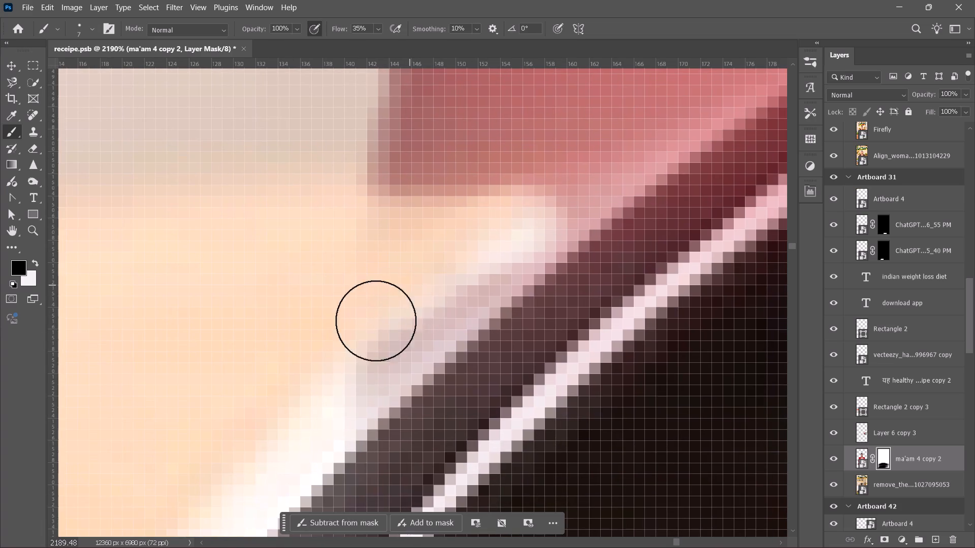
drag(376, 321, 473, 275)
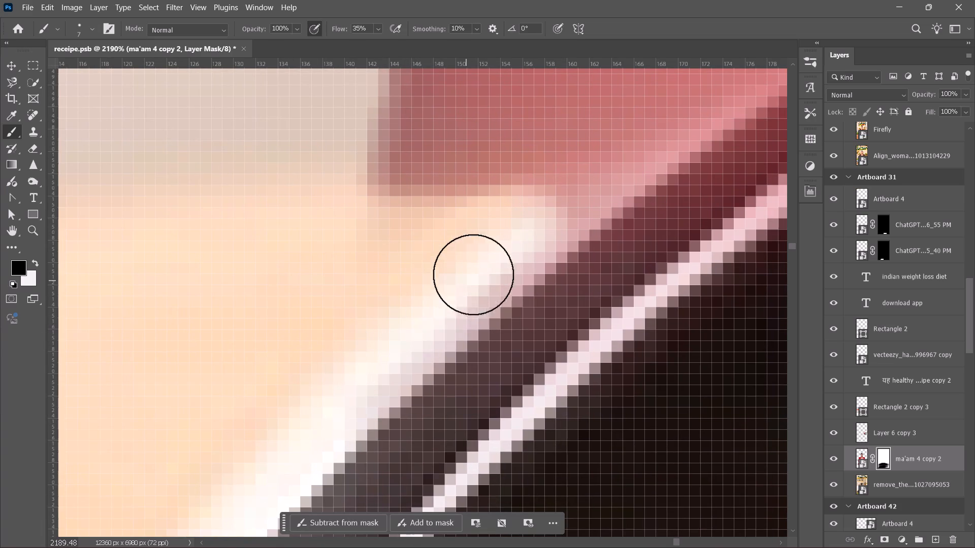
drag(473, 275, 537, 215)
key(space)
key(space)
key(space)
key(space)
key(space)
Reduce the brush to 4 px and mask the suit's bottom edge along the tabletop line up to the left plate rim.
drag(570, 212, 399, 318)
alt+scroll(396, 301, up, 3)
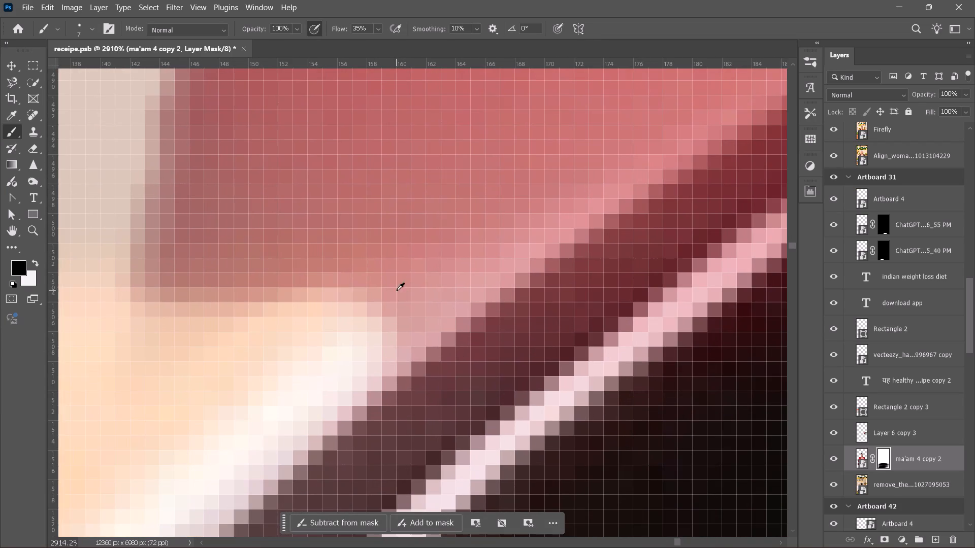
alt+right_drag(397, 290, 367, 293)
drag(347, 297, 466, 286)
drag(484, 273, 372, 331)
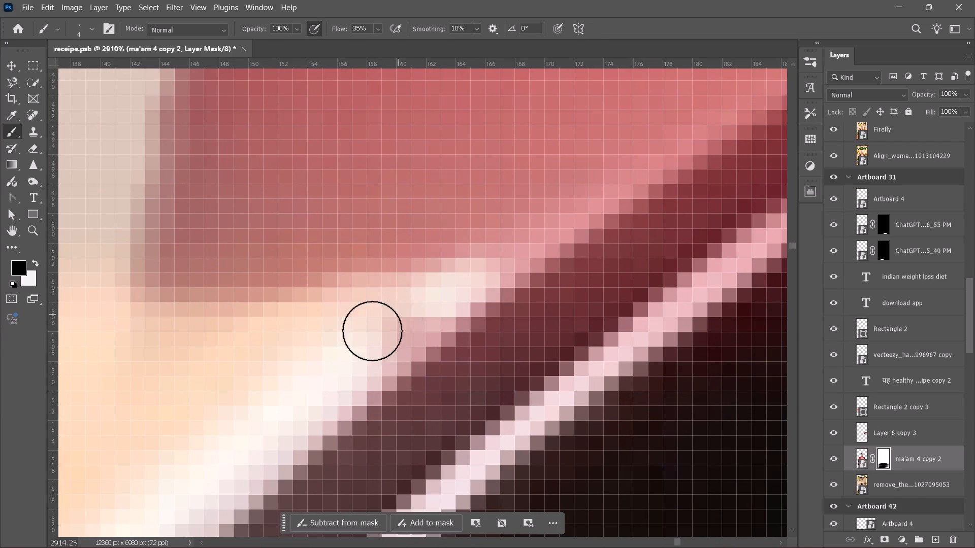
drag(372, 331, 184, 310)
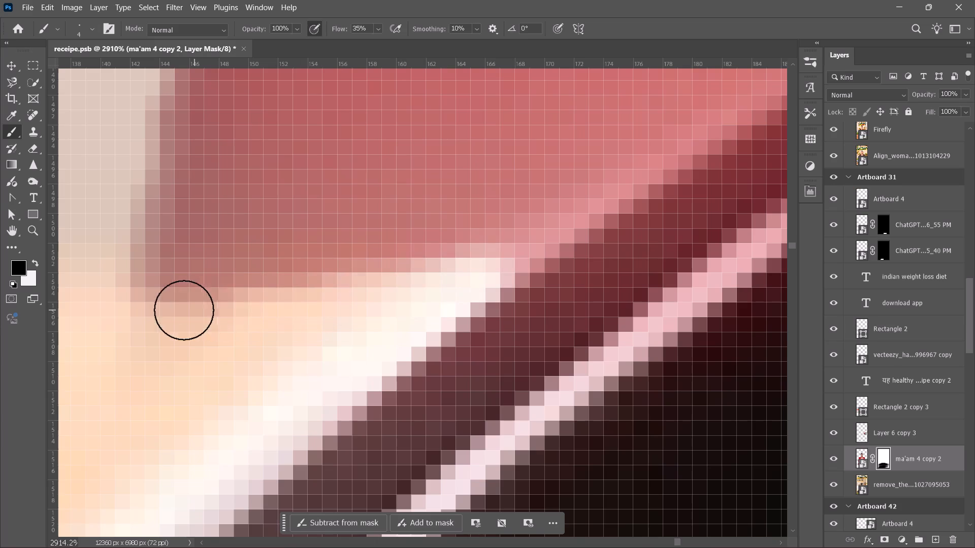
drag(184, 310, 107, 310)
alt+scroll(250, 321, down, 6)
alt+scroll(290, 343, up, 1)
alt+scroll(291, 344, down, 6)
alt+scroll(295, 350, up, 1)
alt+scroll(326, 347, down, 6)
alt+scroll(329, 352, up, 1)
alt+scroll(329, 352, down, 12)
alt+scroll(305, 360, up, 11)
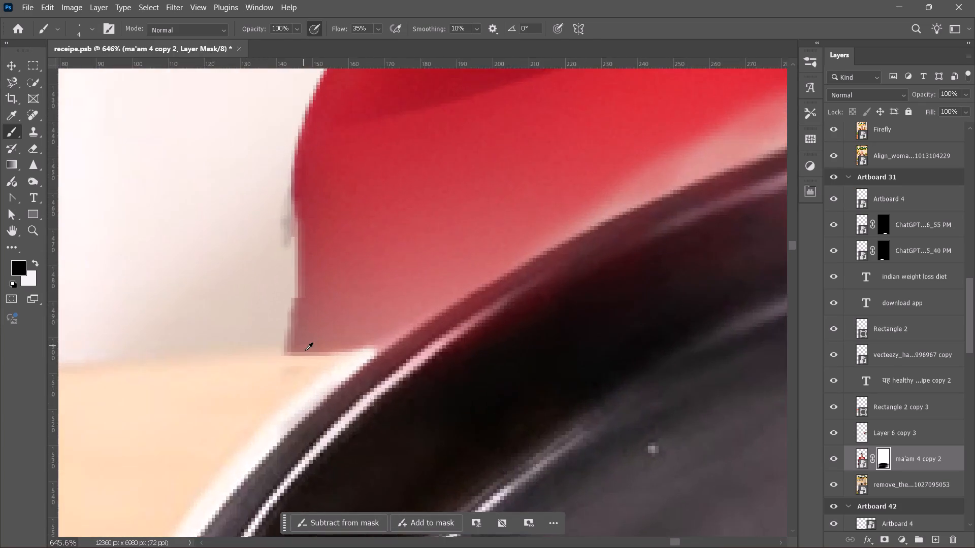
Refine the mask along the tabletop line, removing the remaining red and brown residue below the suit's lower left corner.
alt+scroll(305, 350, up, 17)
drag(156, 313, 361, 306)
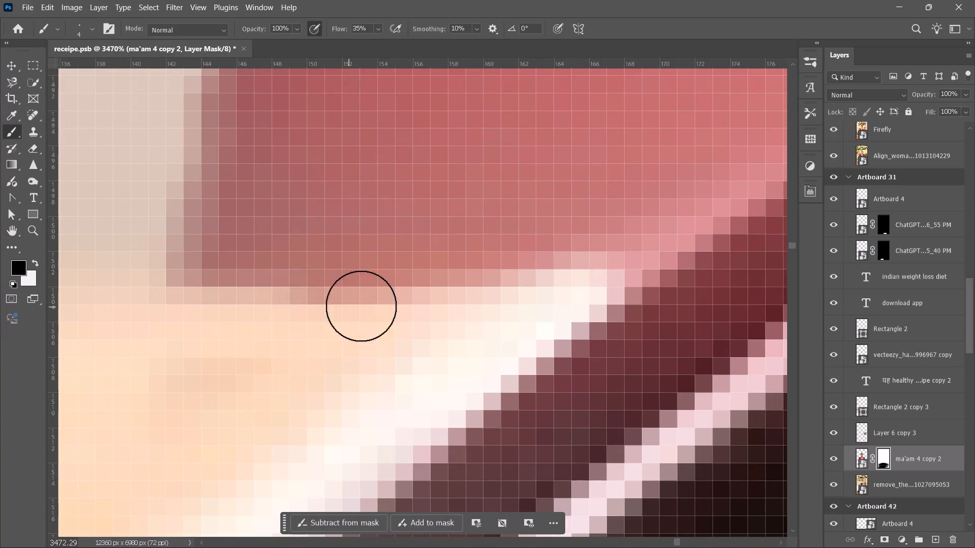
drag(361, 306, 309, 320)
key(space)
key(space)
key(space)
key(space)
key(space)
key(space)
drag(311, 365, 382, 242)
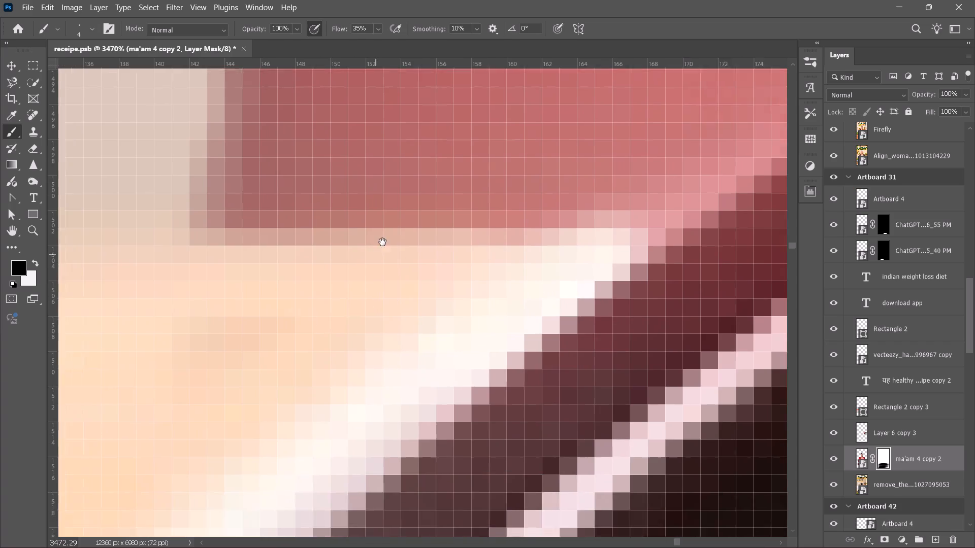
drag(382, 242, 393, 215)
drag(380, 262, 272, 228)
key(space)
key(space)
key(space)
key(space)
key(space)
key(space)
drag(385, 237, 334, 315)
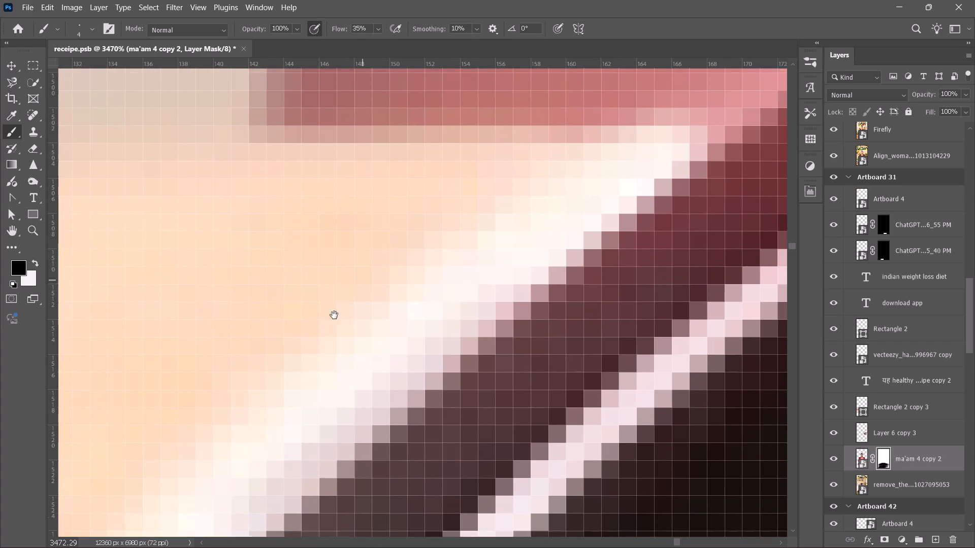
drag(334, 315, 0, 547)
scroll(272, 407, down, 6)
alt+scroll(290, 400, up, 1)
alt+scroll(452, 298, down, 10)
alt+scroll(439, 333, up, 1)
alt+scroll(439, 336, down, 10)
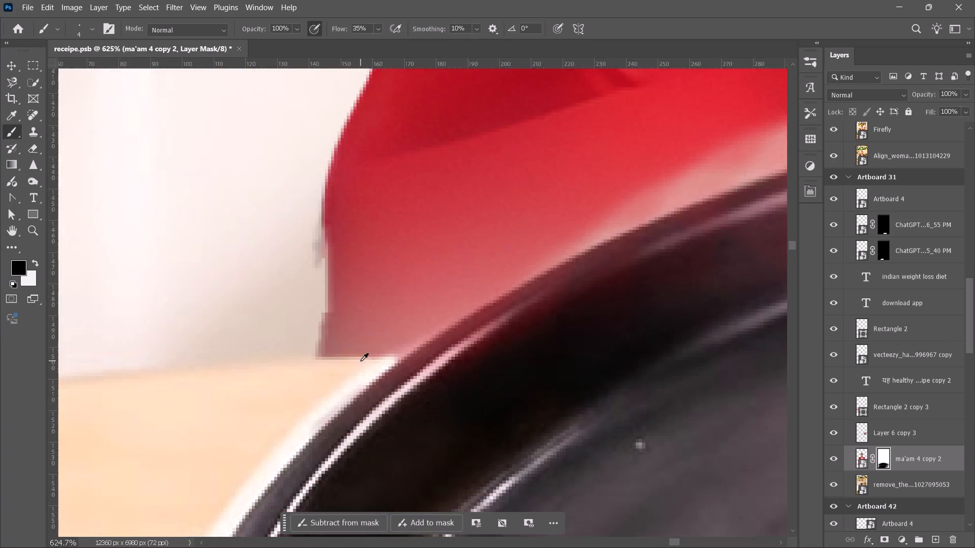
Mask out the grey fringe and uneven edge along the left side of the suit just above the tabletop.
alt+scroll(361, 361, down, 7)
alt+scroll(274, 298, up, 20)
alt+scroll(274, 298, up, 1)
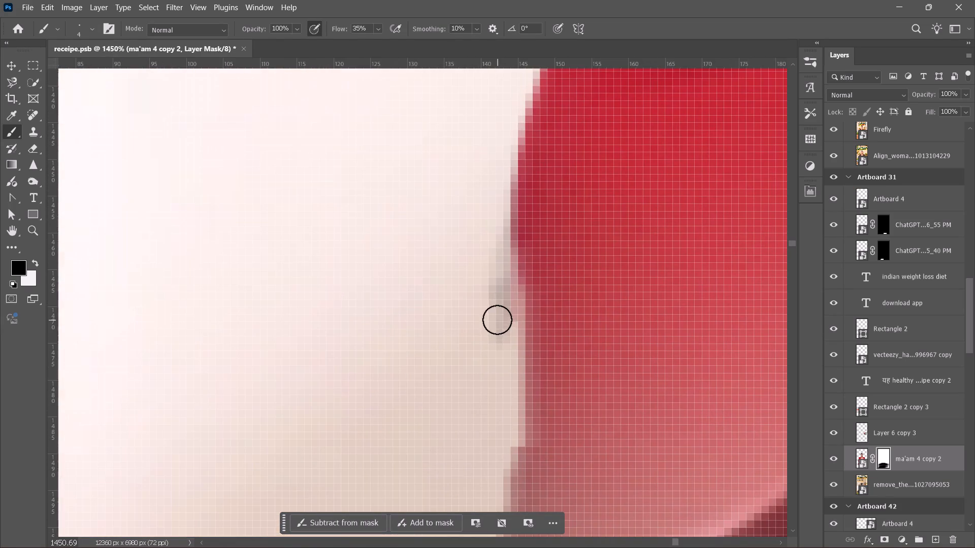
drag(495, 244, 501, 334)
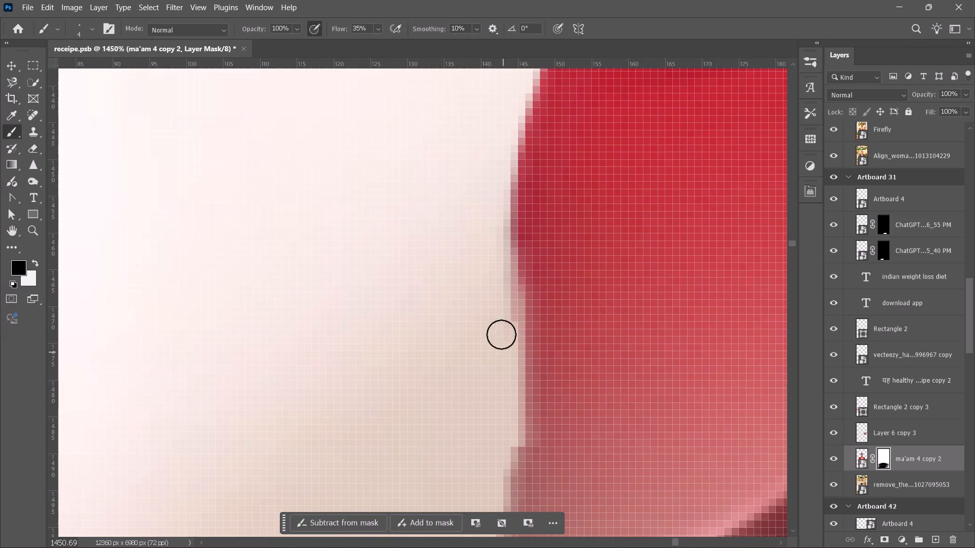
drag(501, 334, 496, 479)
alt+scroll(531, 396, down, 17)
alt+scroll(555, 350, up, 1)
alt+scroll(558, 357, down, 5)
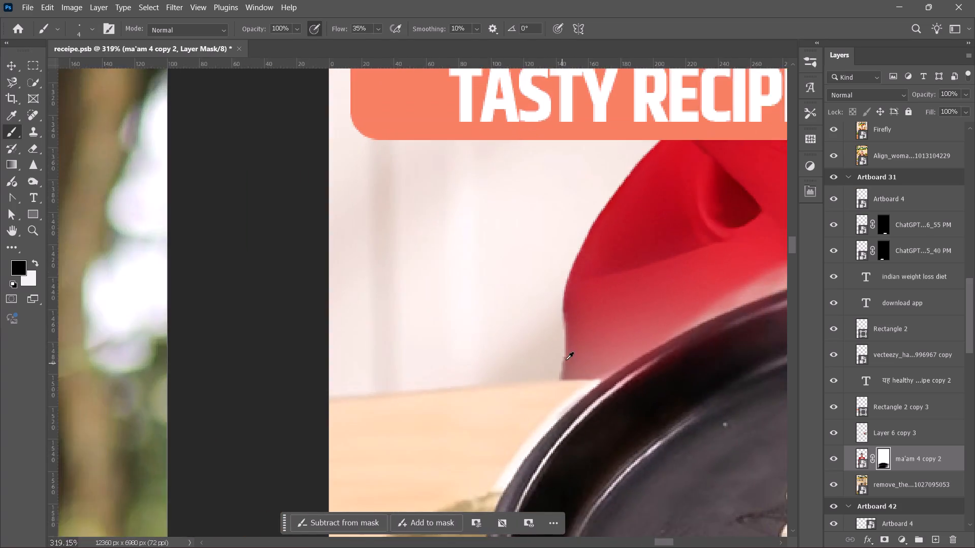
With an 8 px black brush, mask out the dark speck above the suit's shoulder seam on the image's right side.
alt+scroll(566, 360, down, 6)
key(space)
key(space)
key(space)
key(space)
key(space)
key(space)
key(space)
key(space)
key(space)
key(space)
key(space)
key(space)
key(space)
key(space)
key(space)
key(space)
key(space)
key(space)
key(space)
key(space)
drag(651, 331, 349, 511)
drag(484, 217, 429, 384)
alt+scroll(652, 175, up, 10)
alt+scroll(638, 268, down, 1)
alt+scroll(601, 333, up, 16)
click(595, 351)
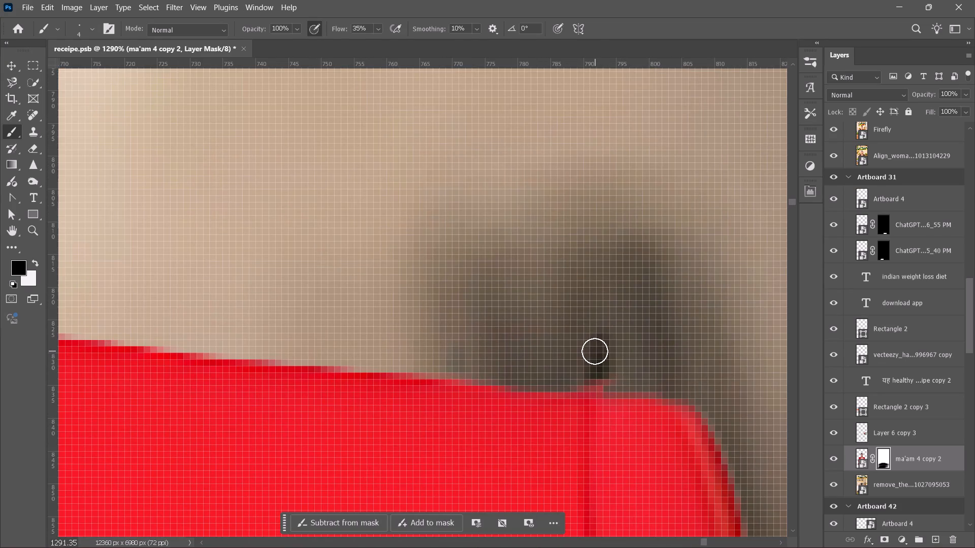
alt+right_drag(594, 351, 617, 359)
drag(578, 353, 604, 337)
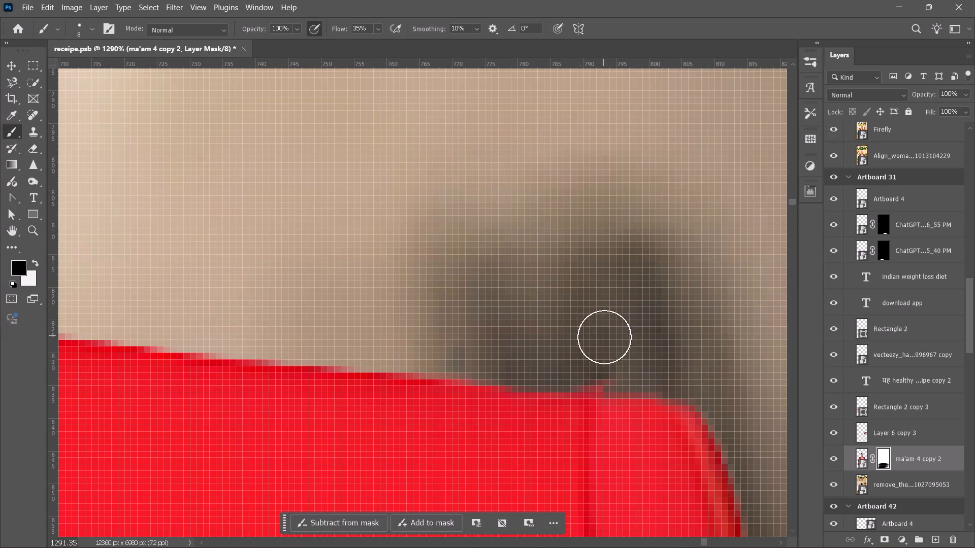
drag(604, 337, 615, 365)
alt+scroll(570, 351, down, 13)
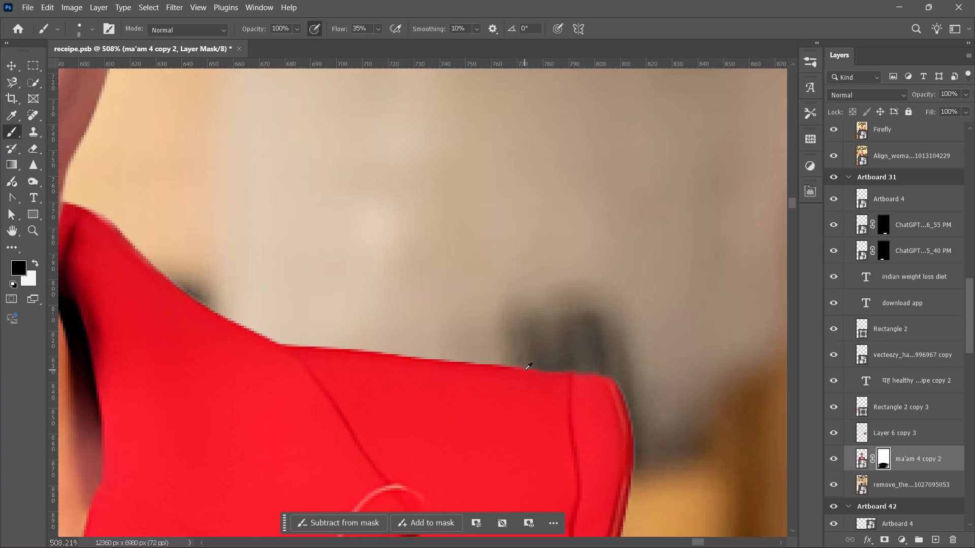
Examine the cutout edges around the presenter's head, shoulders, sleeves and the plate rim for remaining mask flaws.
alt+scroll(525, 370, down, 3)
key(space)
key(space)
key(space)
key(space)
key(space)
key(space)
key(space)
key(space)
key(space)
key(space)
key(space)
key(space)
drag(347, 236, 419, 441)
alt+scroll(408, 366, down, 5)
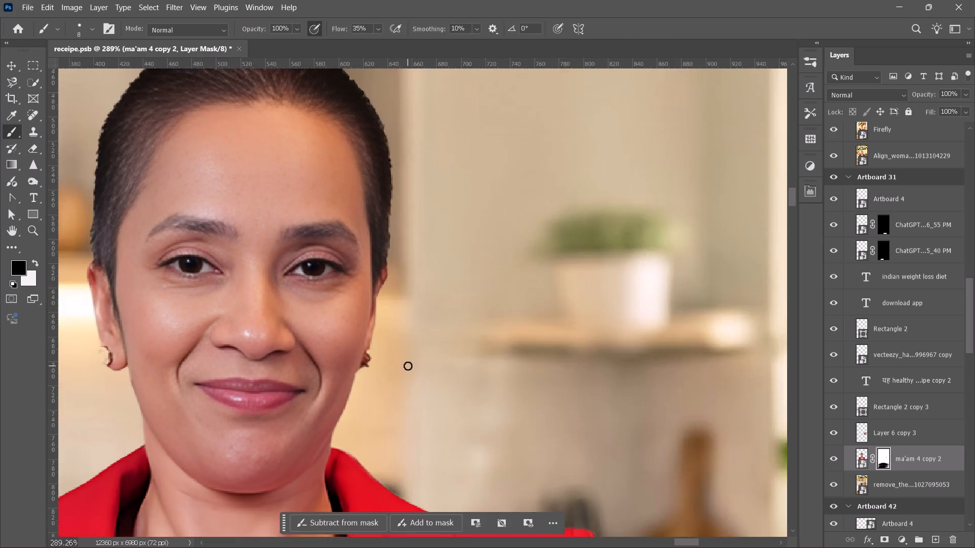
alt+scroll(425, 376, down, 5)
key(space)
key(space)
key(space)
key(space)
key(space)
key(space)
drag(440, 413, 468, 166)
alt+scroll(393, 312, down, 2)
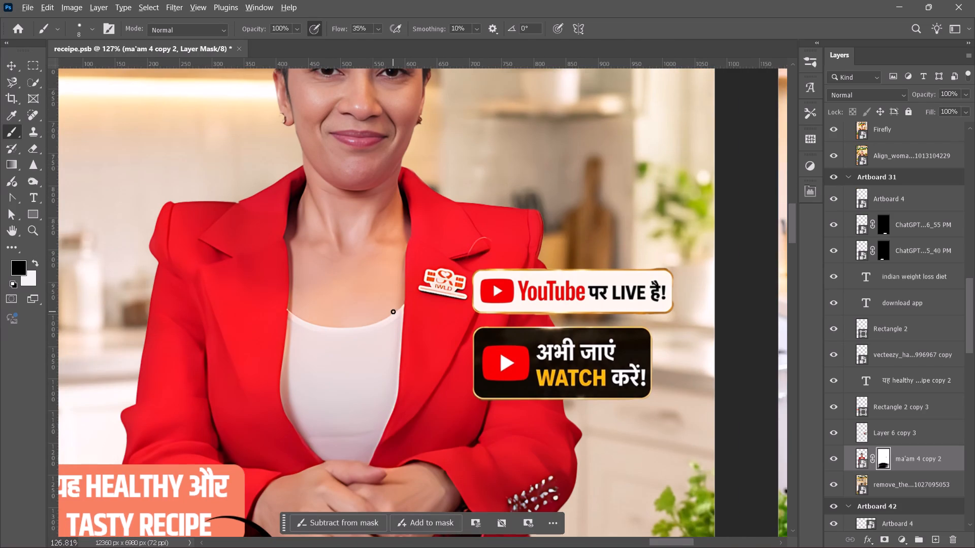
alt+scroll(393, 312, down, 1)
key(space)
key(space)
key(space)
key(space)
key(space)
key(space)
key(space)
key(space)
key(space)
key(space)
key(space)
key(space)
drag(363, 432, 347, 270)
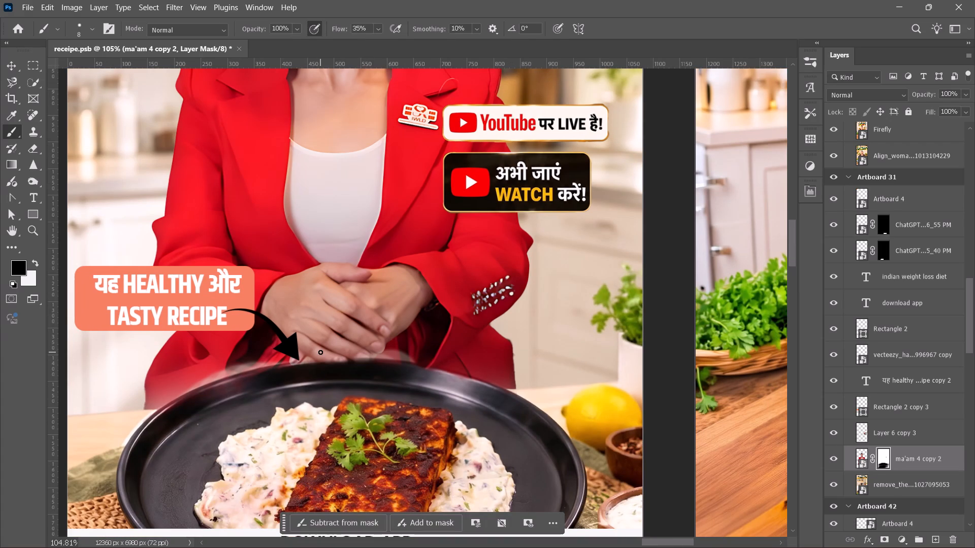
Switch the mask brush to white at 17 px and restore the faded suit above the plate rim, left of the dark fold.
click(34, 261)
alt+scroll(189, 424, up, 20)
alt+scroll(189, 424, up, 1)
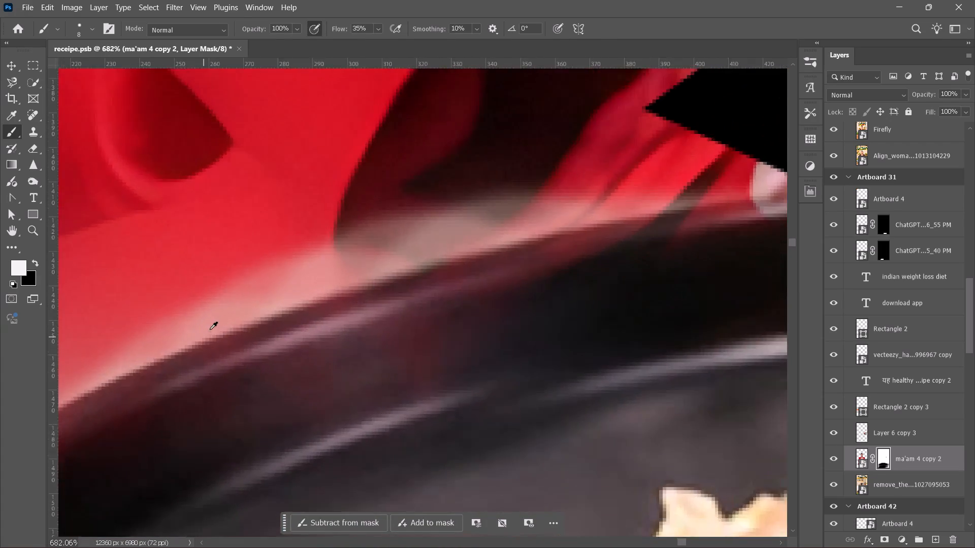
alt+scroll(210, 329, up, 3)
alt+right_drag(211, 293, 257, 256)
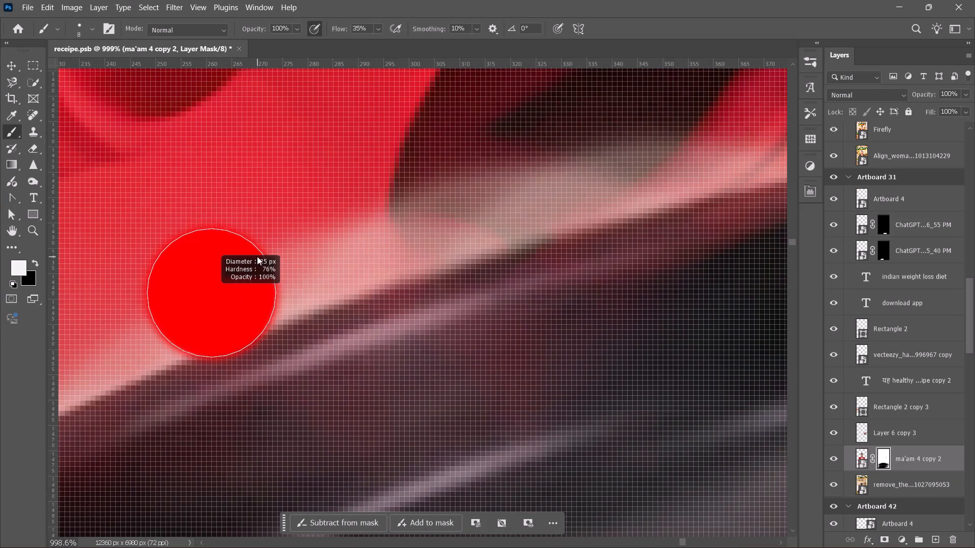
alt+right_drag(257, 256, 231, 252)
drag(231, 252, 322, 250)
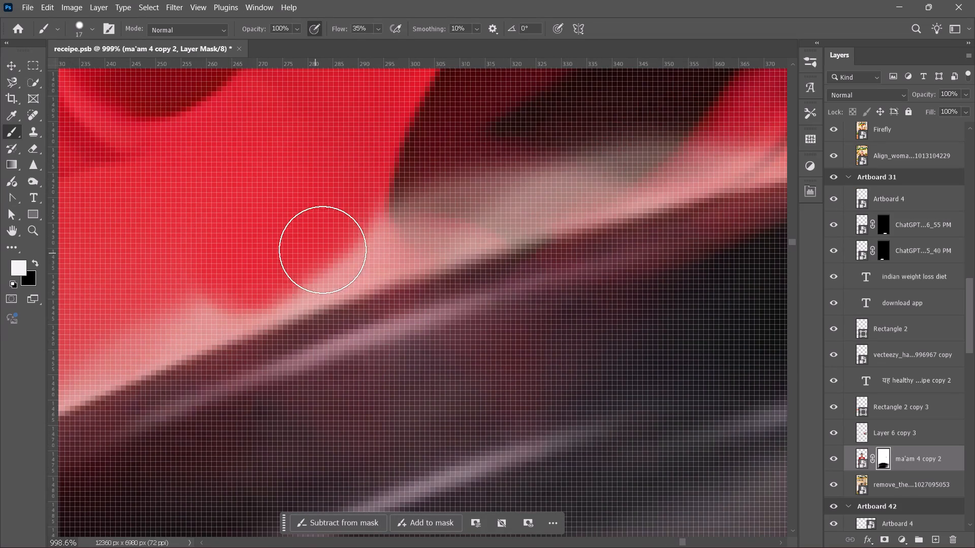
drag(322, 250, 434, 168)
Continue restoring the faded red suit along the plate rim, from the dark fold toward the suit's outer edge.
key(space)
key(space)
key(space)
drag(371, 221, 629, 120)
drag(540, 153, 477, 173)
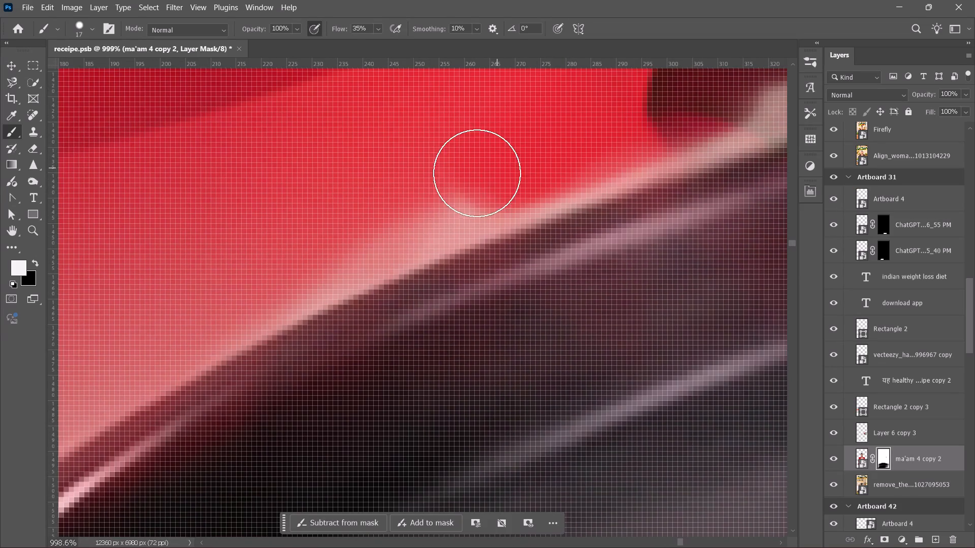
drag(477, 173, 282, 268)
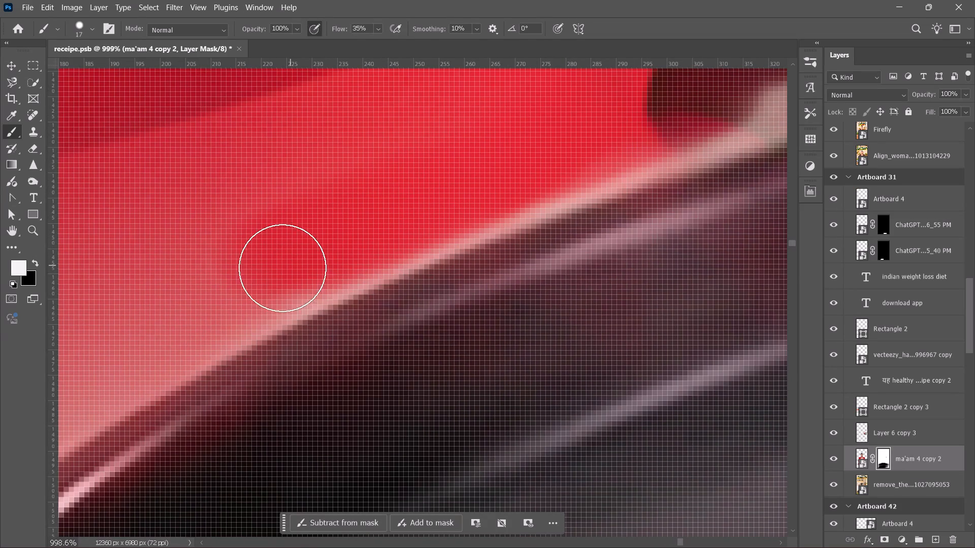
drag(282, 268, 386, 229)
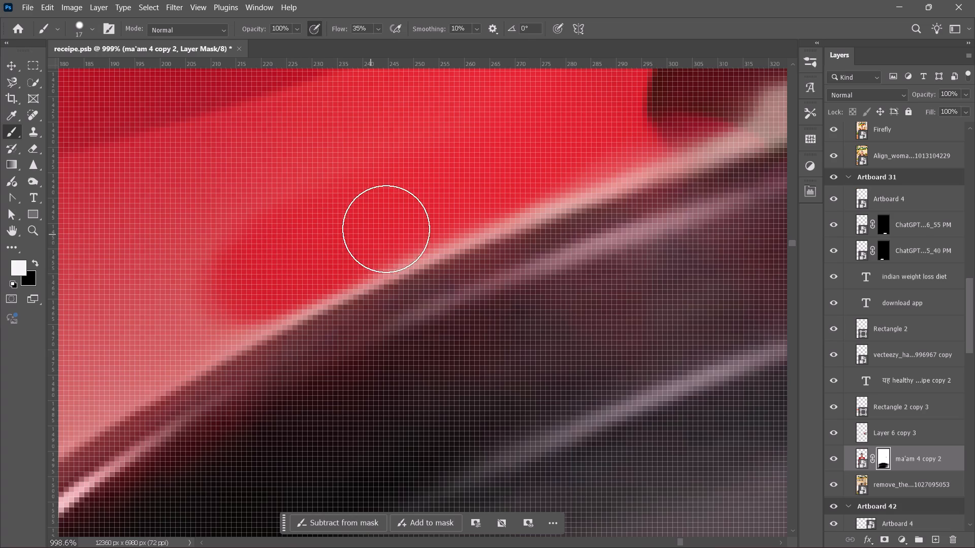
drag(386, 229, 214, 303)
key(space)
key(space)
drag(235, 292, 416, 221)
drag(402, 227, 393, 232)
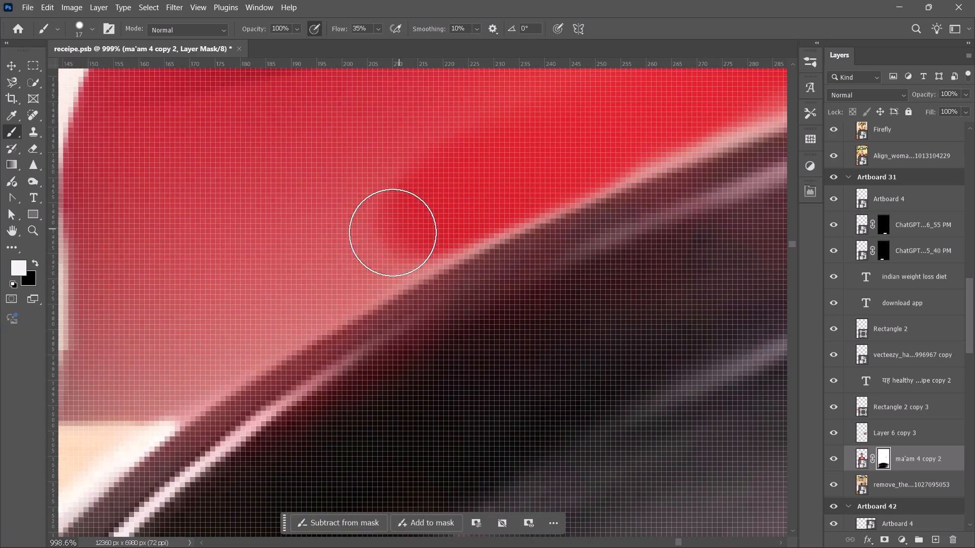
drag(393, 232, 312, 203)
Restore the faded lower corner of the suit where its outer edge meets the tabletop and the curved plate rim.
key(space)
key(space)
key(space)
drag(308, 205, 365, 234)
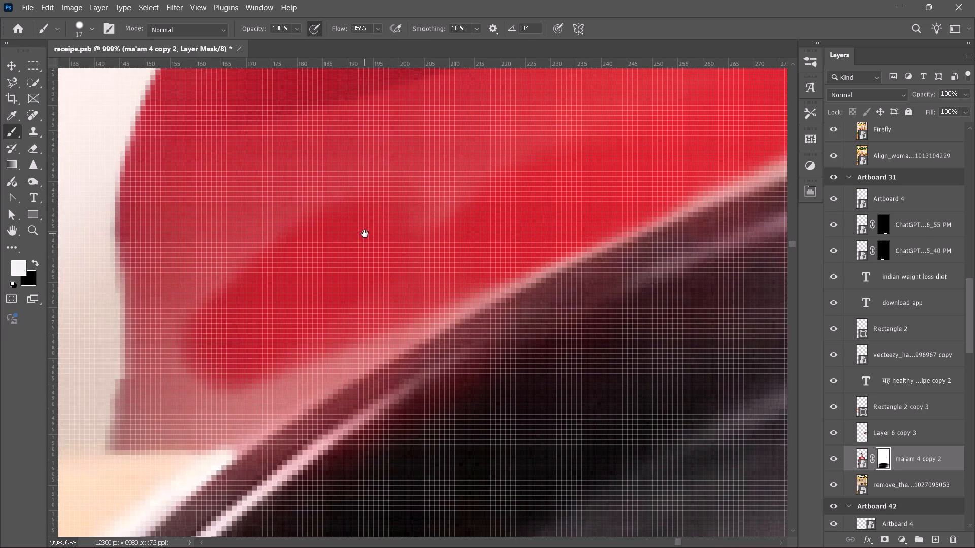
drag(365, 234, 365, 234)
drag(377, 219, 148, 413)
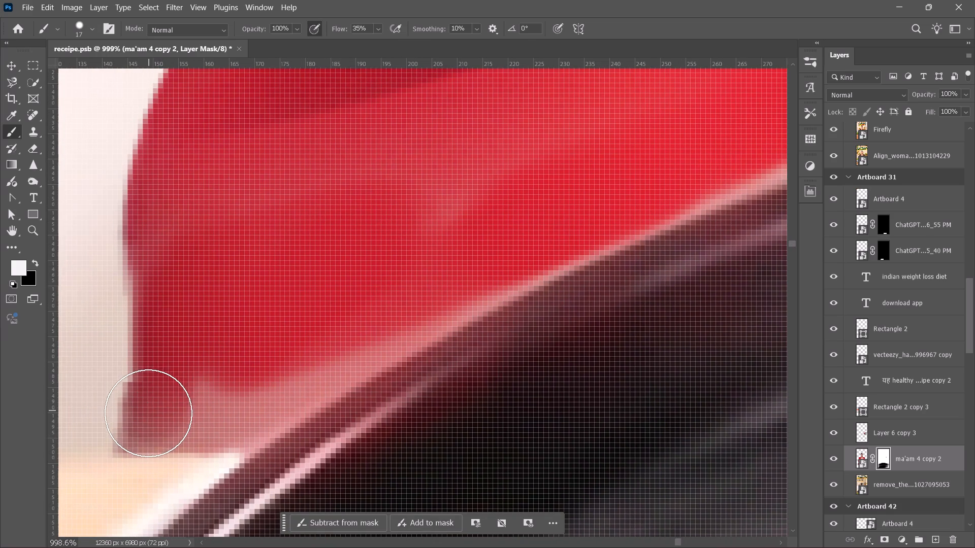
drag(148, 413, 282, 386)
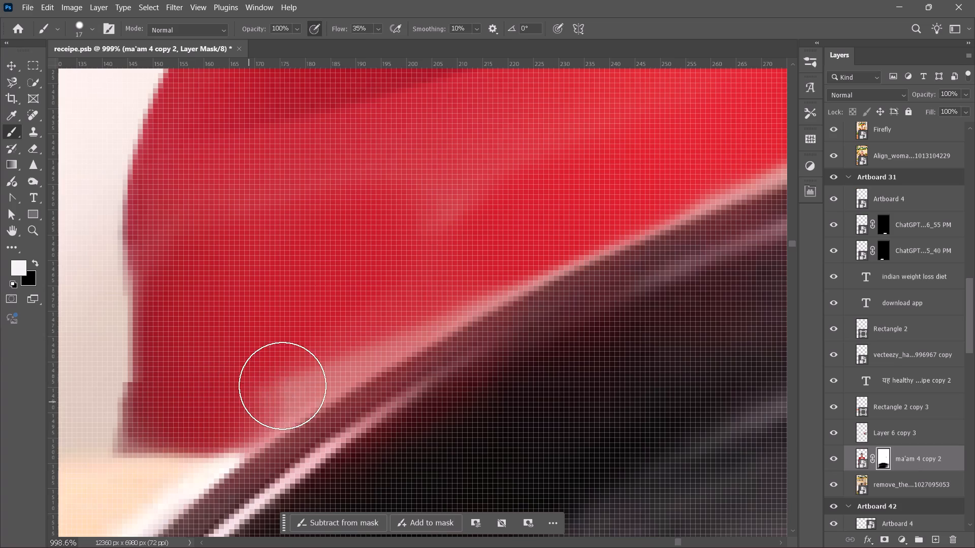
drag(282, 386, 424, 307)
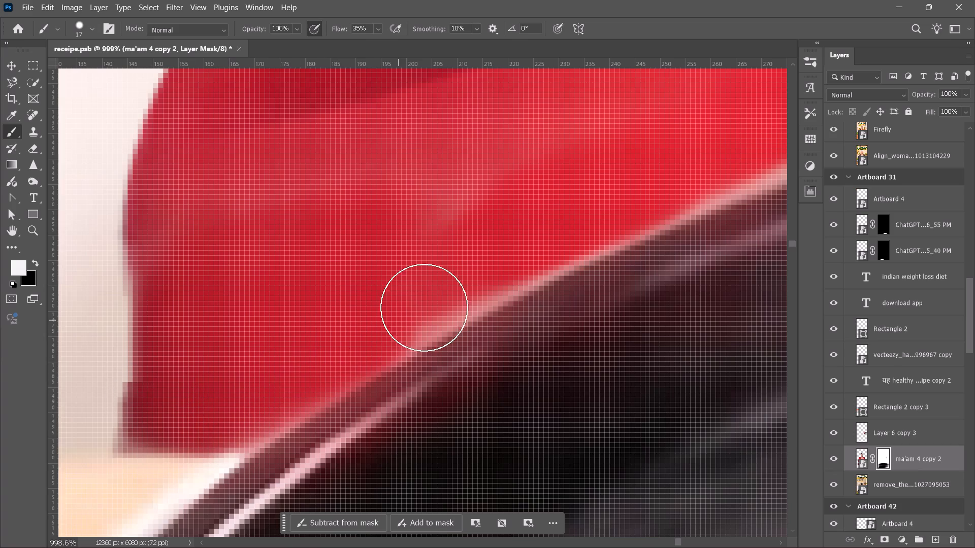
drag(424, 307, 639, 190)
Enlarge the white mask brush to 37 px and even out the pale patches in the sleeve just above the rim.
key(space)
key(space)
key(space)
key(space)
key(space)
key(space)
key(space)
drag(384, 229, 356, 427)
alt+scroll(369, 435, down, 2)
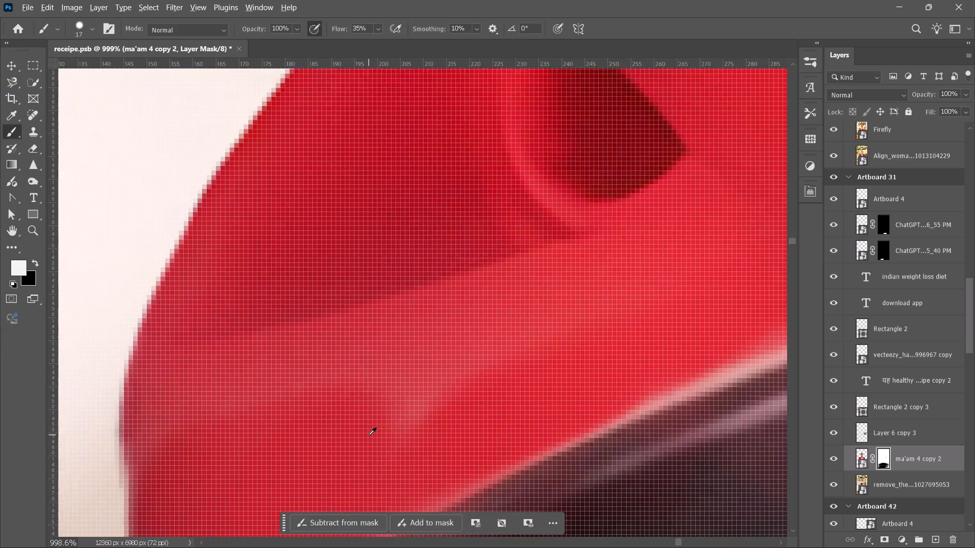
alt+scroll(369, 435, down, 1)
alt+right_drag(377, 376, 424, 362)
drag(404, 351, 312, 358)
click(246, 410)
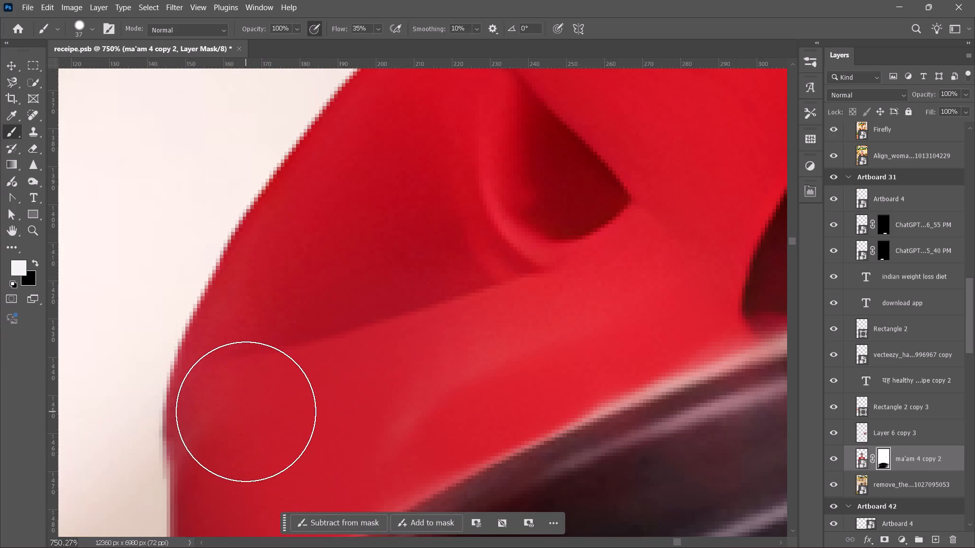
drag(245, 412, 239, 417)
drag(238, 419, 388, 317)
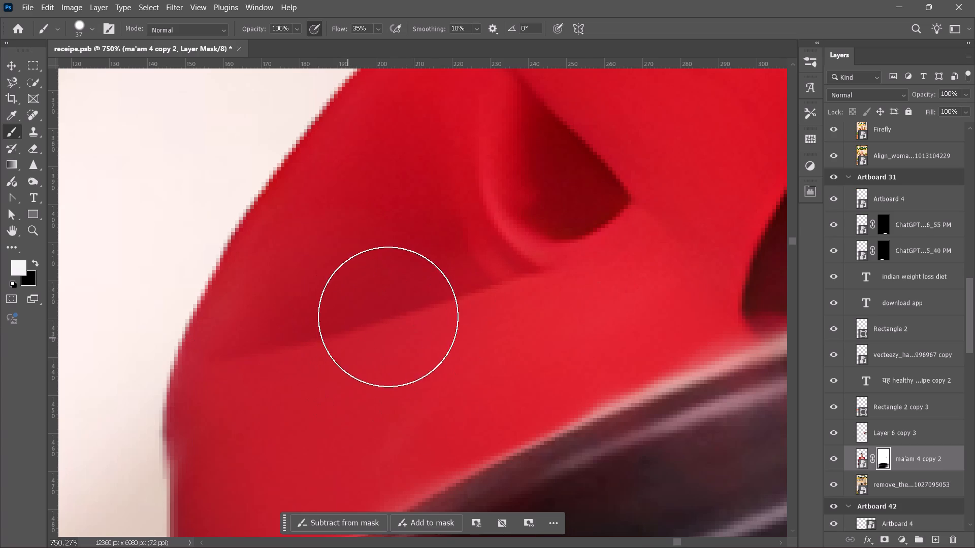
drag(388, 317, 388, 316)
Reduce the mask brush to 14 px and restore the thin faded strip of suit along the rim before the dark fold.
alt+scroll(471, 309, down, 4)
key(space)
key(space)
key(space)
key(space)
drag(552, 320, 322, 286)
alt+scroll(374, 281, up, 8)
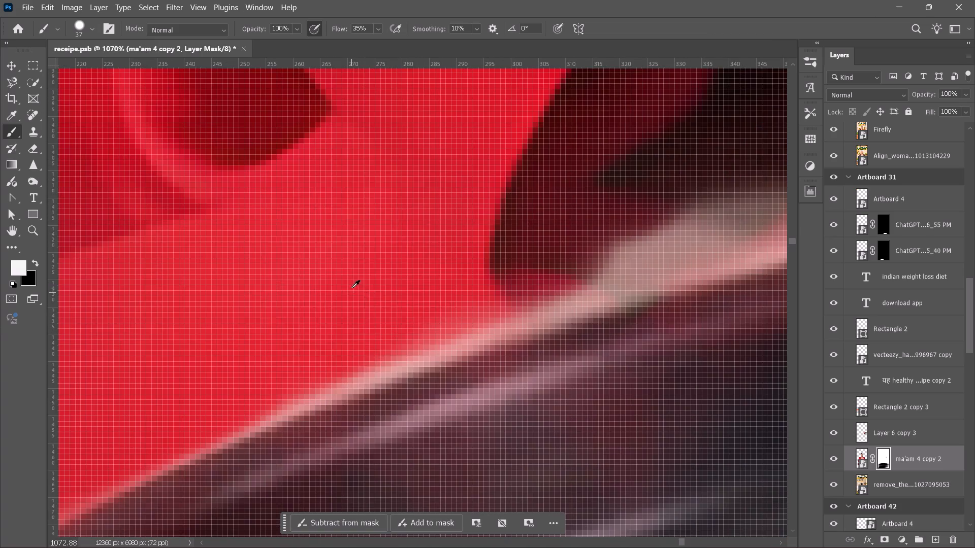
alt+right_drag(352, 285, 302, 298)
alt+scroll(304, 319, up, 5)
alt+right_drag(305, 318, 232, 349)
drag(212, 440, 299, 380)
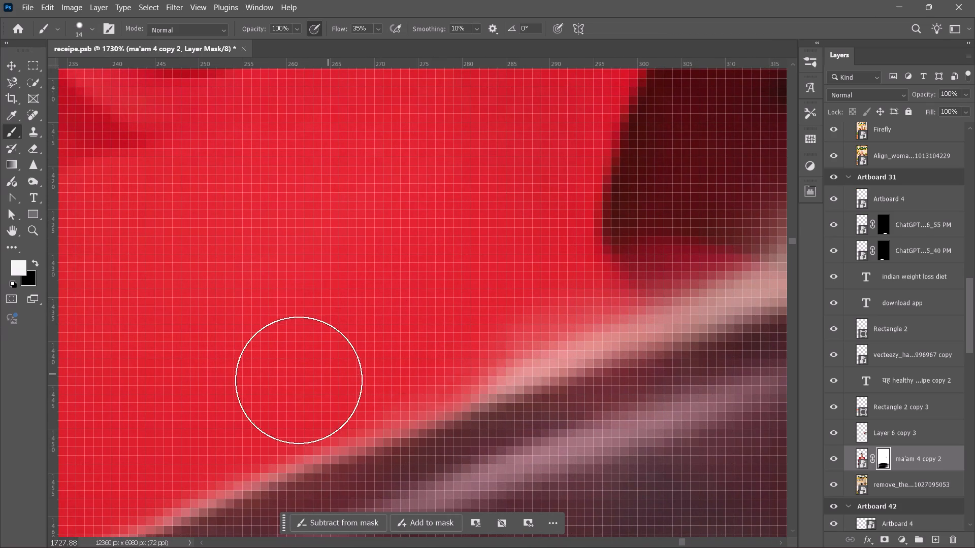
drag(299, 380, 418, 350)
Restore the grey, faded base of the dark fold and the neighbouring bright red folds down to the plate rim.
key(space)
key(space)
key(space)
key(space)
drag(566, 286, 173, 339)
drag(117, 370, 192, 354)
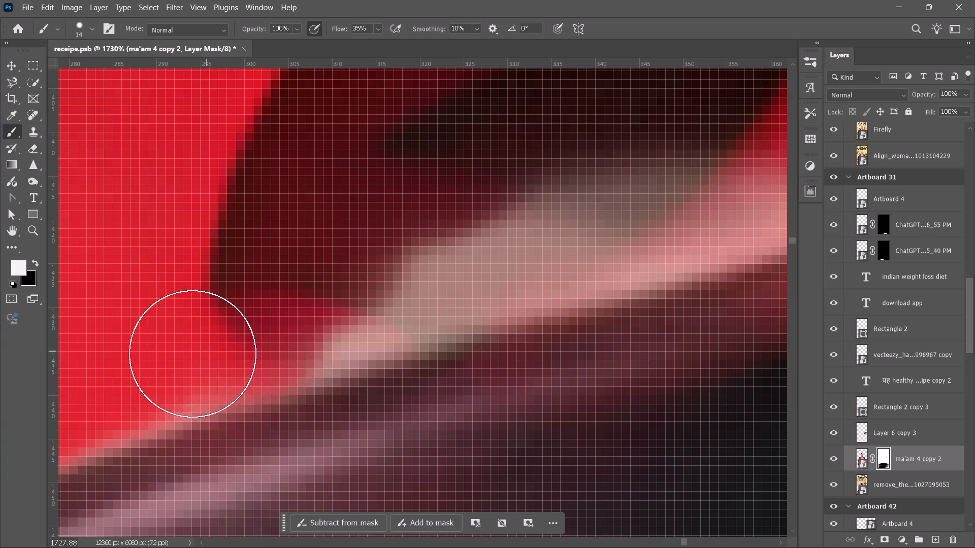
drag(192, 354, 605, 231)
key(space)
key(space)
key(space)
key(space)
key(space)
drag(595, 238, 206, 335)
drag(193, 337, 615, 250)
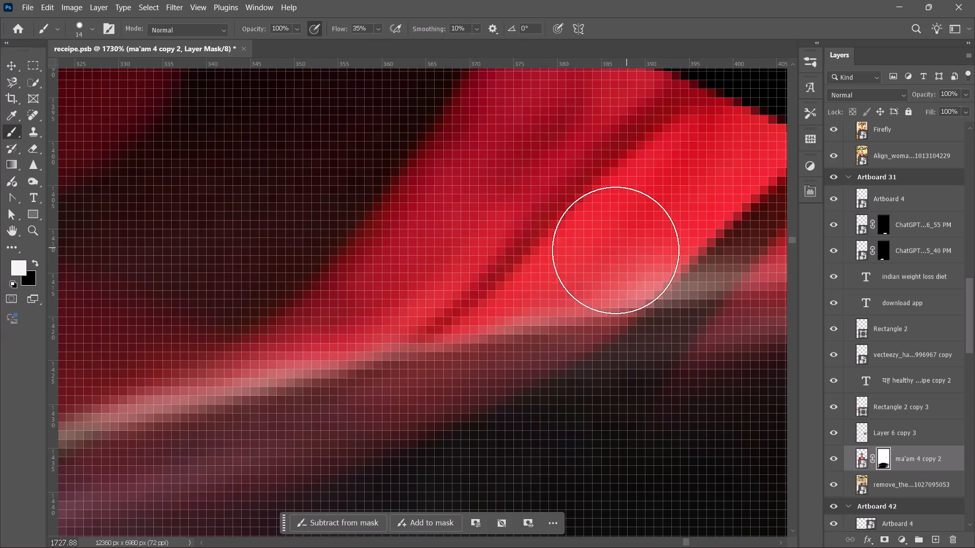
drag(615, 250, 271, 312)
Restore the suit along the rim between the bright red fold and the fingertip beneath the black arrow.
key(space)
key(space)
key(space)
key(space)
key(space)
drag(602, 254, 338, 248)
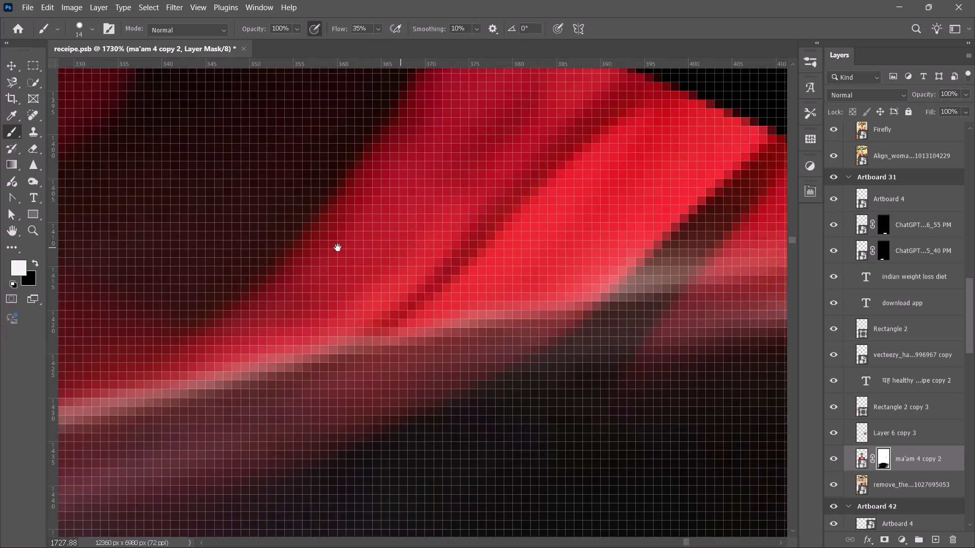
drag(338, 248, 218, 248)
drag(158, 258, 619, 252)
key(space)
key(space)
key(space)
key(space)
drag(627, 254, 365, 254)
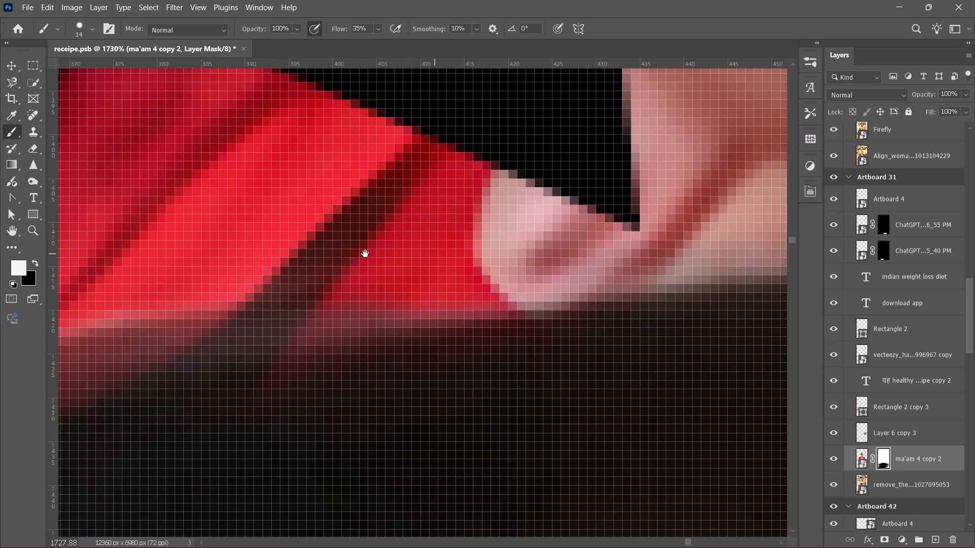
drag(365, 254, 212, 254)
drag(217, 237, 399, 229)
Restore the faded undersides of the presenter's fingertips where they meet the back rim of the plate.
alt+scroll(483, 227, down, 5)
alt+scroll(484, 227, up, 1)
alt+scroll(489, 229, down, 7)
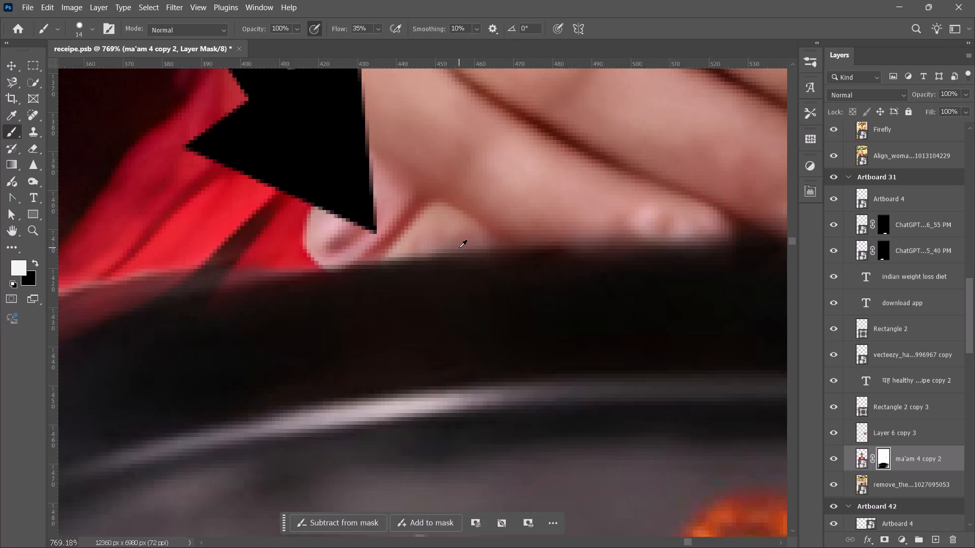
alt+scroll(459, 248, down, 11)
key(space)
drag(477, 268, 266, 269)
alt+scroll(365, 251, up, 6)
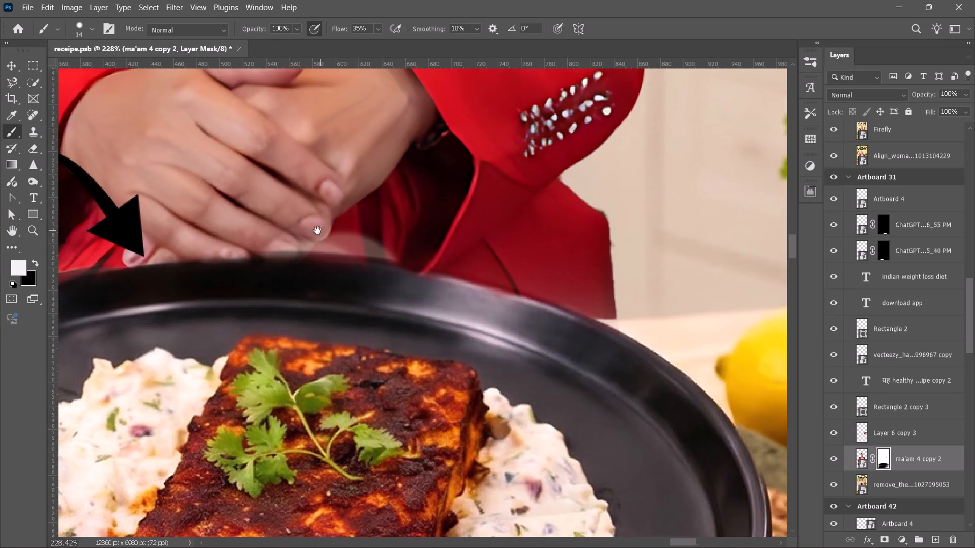
alt+scroll(317, 230, up, 12)
drag(177, 251, 189, 216)
key(space)
key(space)
key(space)
key(space)
drag(218, 223, 256, 223)
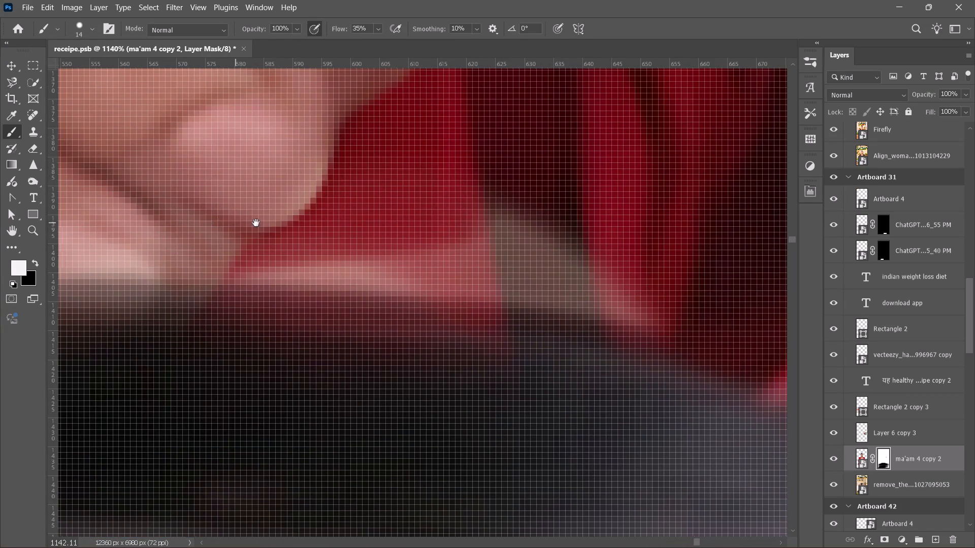
drag(256, 223, 420, 222)
drag(191, 219, 71, 259)
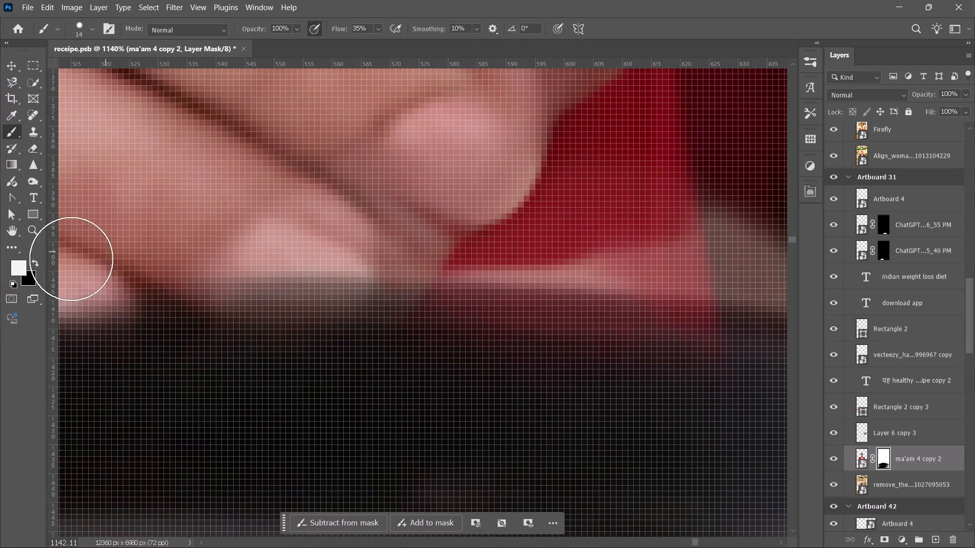
drag(71, 259, 287, 261)
Restore the hazy dark folds and red suit between the fingertips and the bright red jacket edge above the rim.
key(space)
key(space)
key(space)
key(space)
key(space)
key(space)
drag(583, 315, 290, 298)
drag(299, 255, 424, 244)
drag(352, 225, 473, 199)
key(space)
key(space)
key(space)
key(space)
drag(545, 286, 277, 215)
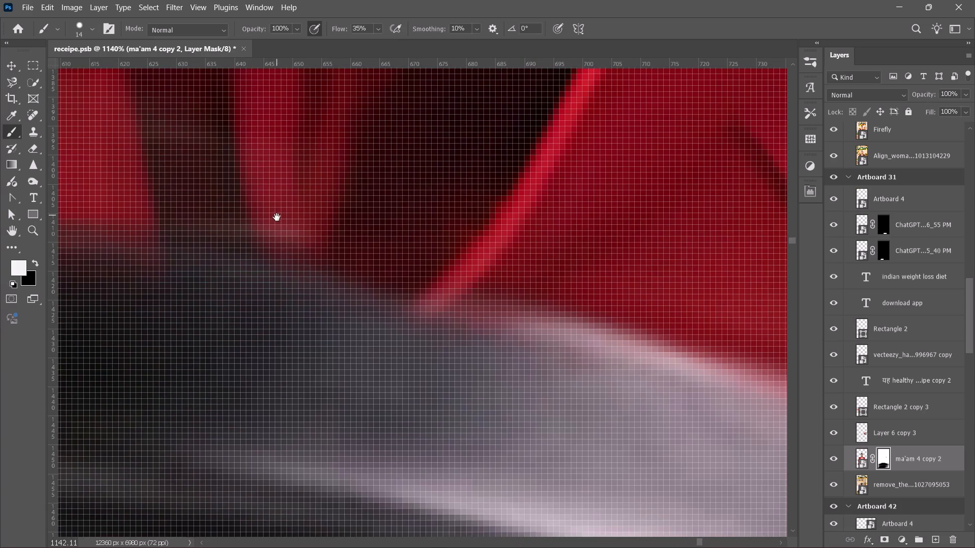
drag(247, 219, 505, 275)
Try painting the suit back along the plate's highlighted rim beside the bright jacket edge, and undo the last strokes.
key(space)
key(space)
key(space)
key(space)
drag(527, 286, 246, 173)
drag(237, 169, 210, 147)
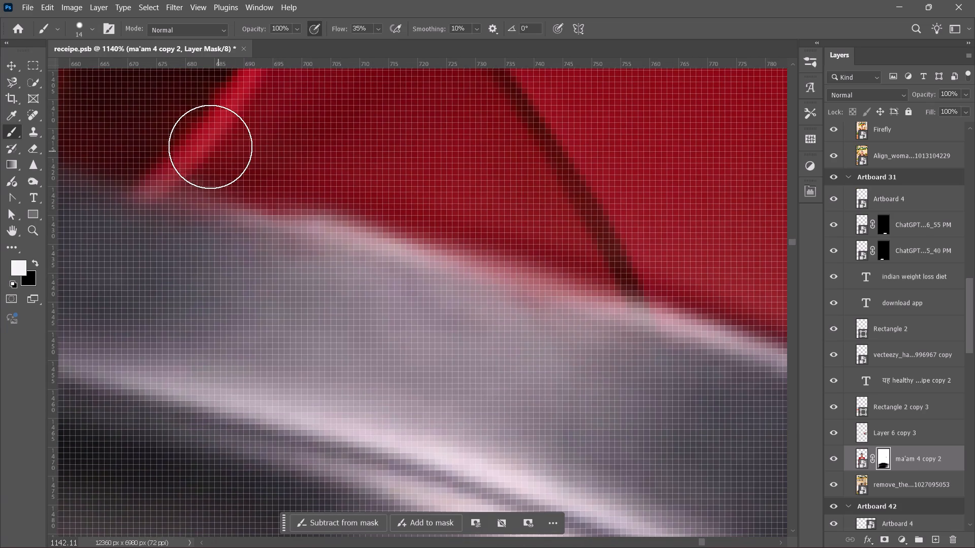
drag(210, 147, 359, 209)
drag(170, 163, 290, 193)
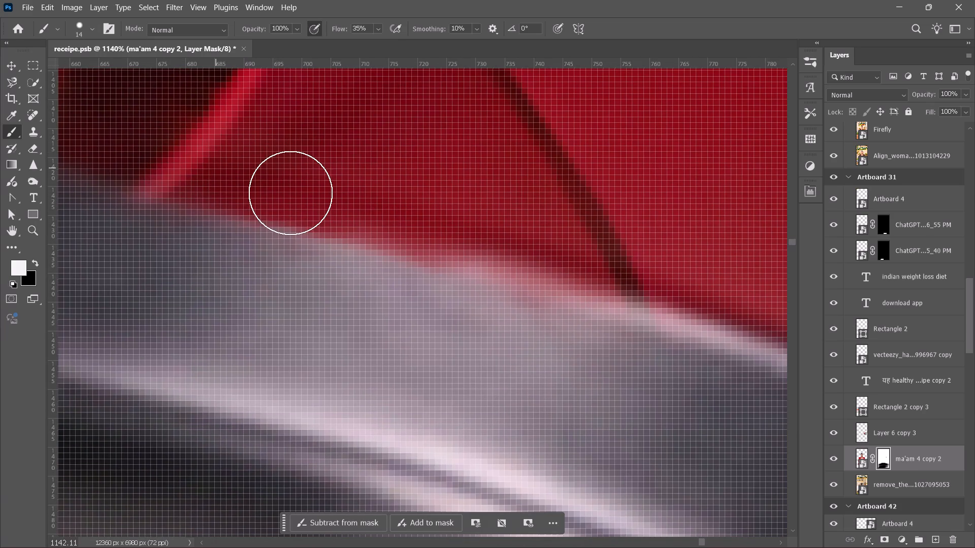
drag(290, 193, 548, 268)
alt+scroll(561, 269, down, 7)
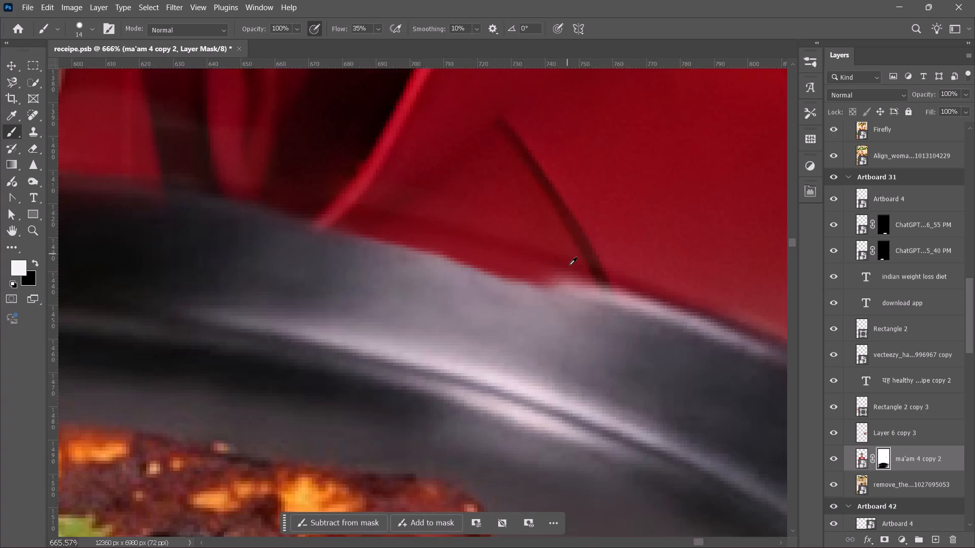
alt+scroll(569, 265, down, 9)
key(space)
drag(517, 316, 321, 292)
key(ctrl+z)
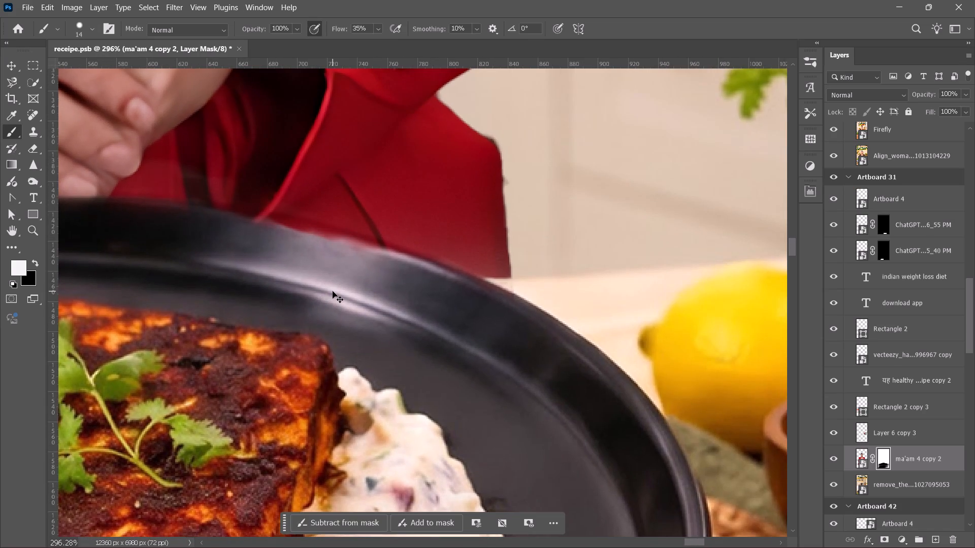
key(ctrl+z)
Repaint the suit just above the highlighted rim, from the bright jacket edge past the thin dark seam.
alt+scroll(356, 231, up, 9)
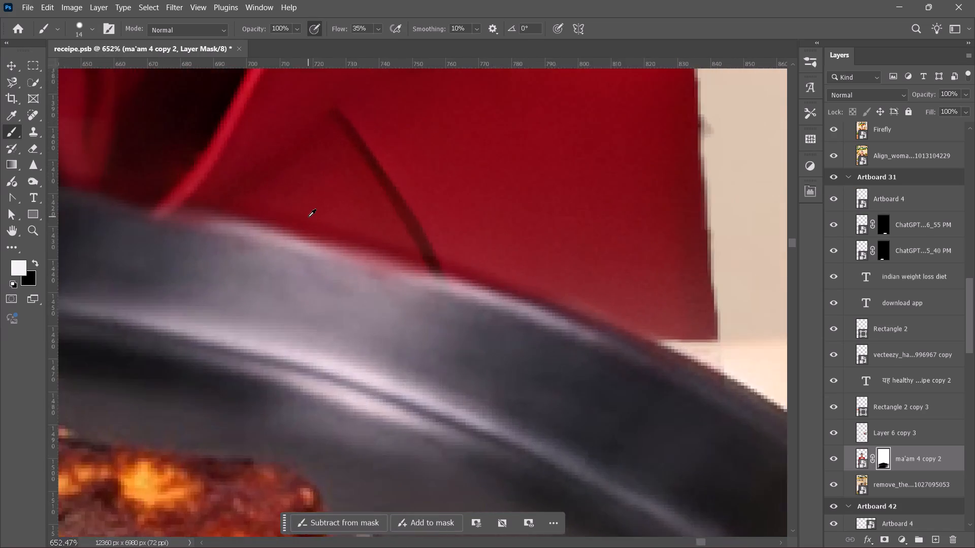
alt+scroll(308, 217, up, 6)
drag(157, 168, 190, 182)
drag(127, 170, 280, 173)
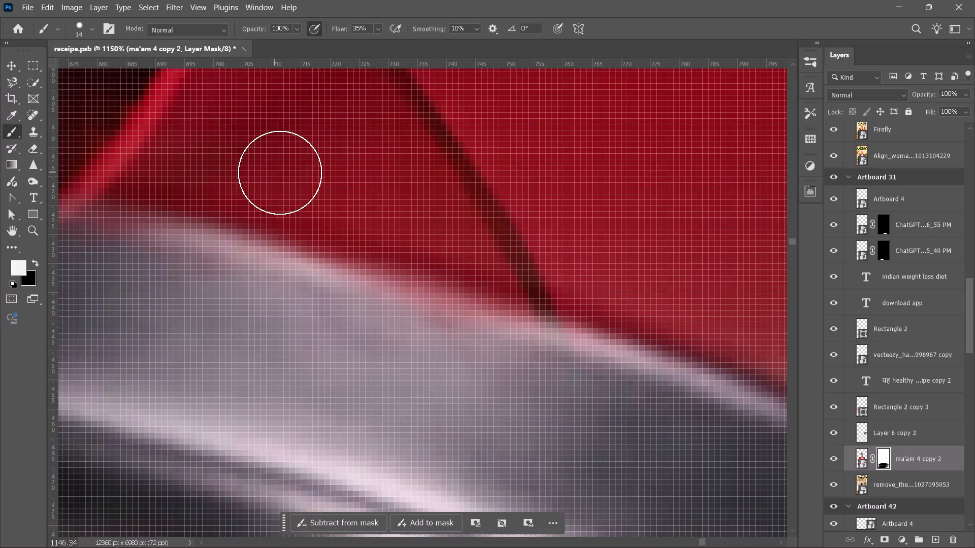
drag(280, 173, 635, 280)
drag(548, 263, 564, 267)
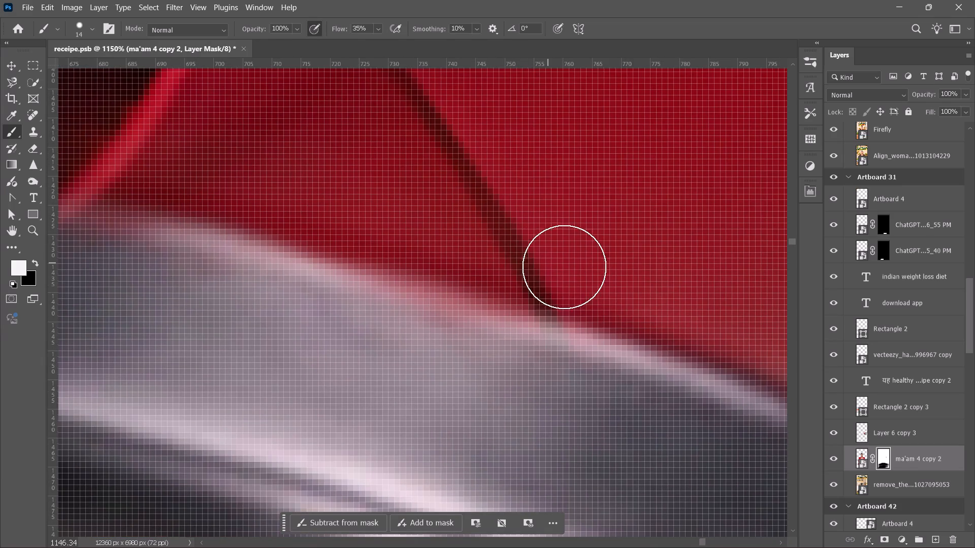
drag(564, 267, 652, 312)
key(space)
key(space)
key(space)
drag(594, 293, 211, 235)
drag(300, 244, 411, 250)
drag(401, 241, 626, 309)
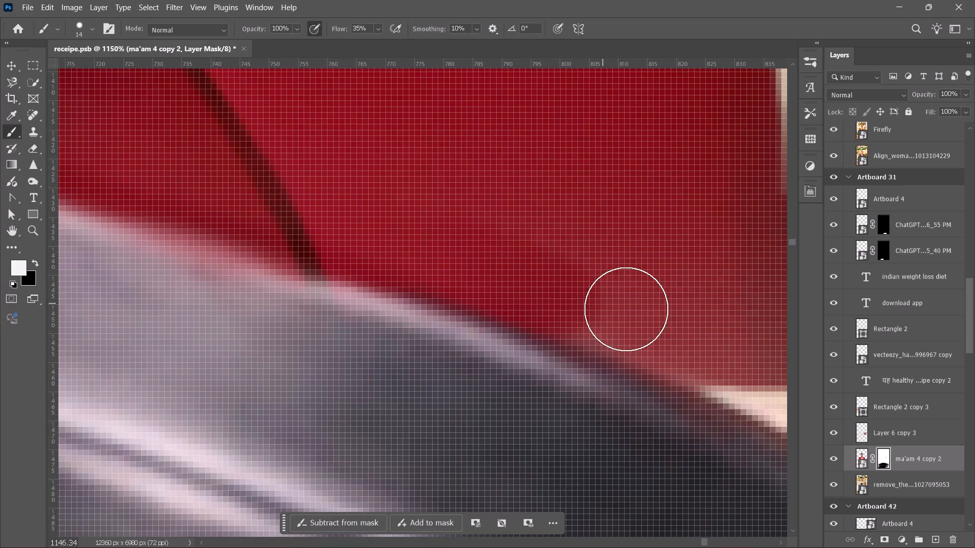
drag(626, 309, 689, 324)
Restore the faded lower corner of the suit beside the tabletop on the lemon side of the plate.
key(space)
key(space)
drag(654, 318, 301, 315)
drag(265, 268, 400, 305)
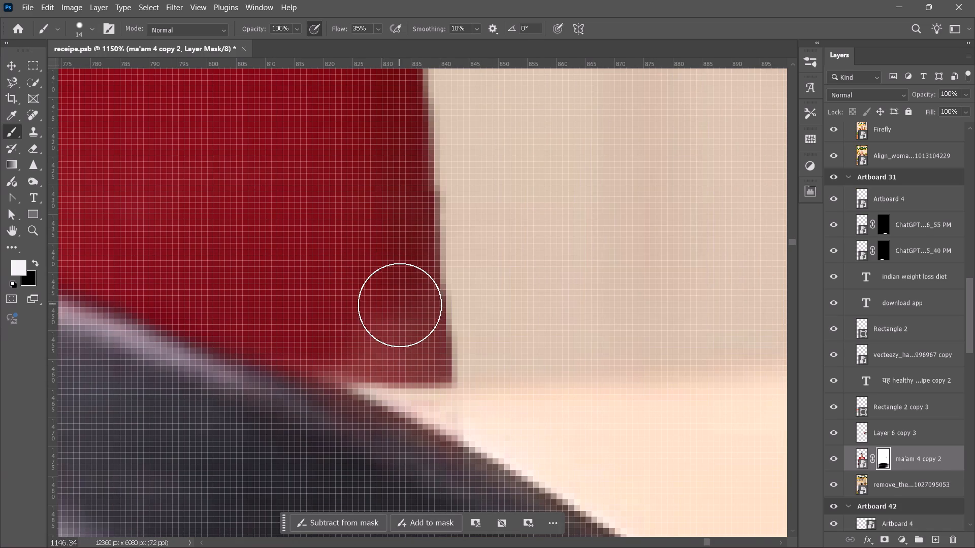
drag(400, 305, 378, 204)
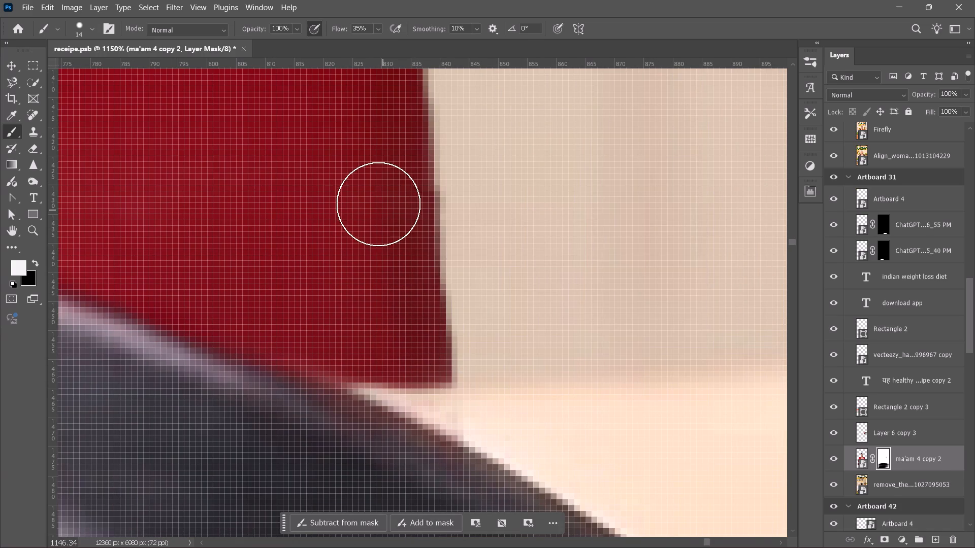
drag(378, 204, 364, 185)
alt+scroll(330, 183, down, 6)
alt+scroll(331, 204, up, 1)
alt+scroll(332, 209, down, 11)
alt+scroll(317, 268, up, 1)
alt+scroll(320, 278, down, 14)
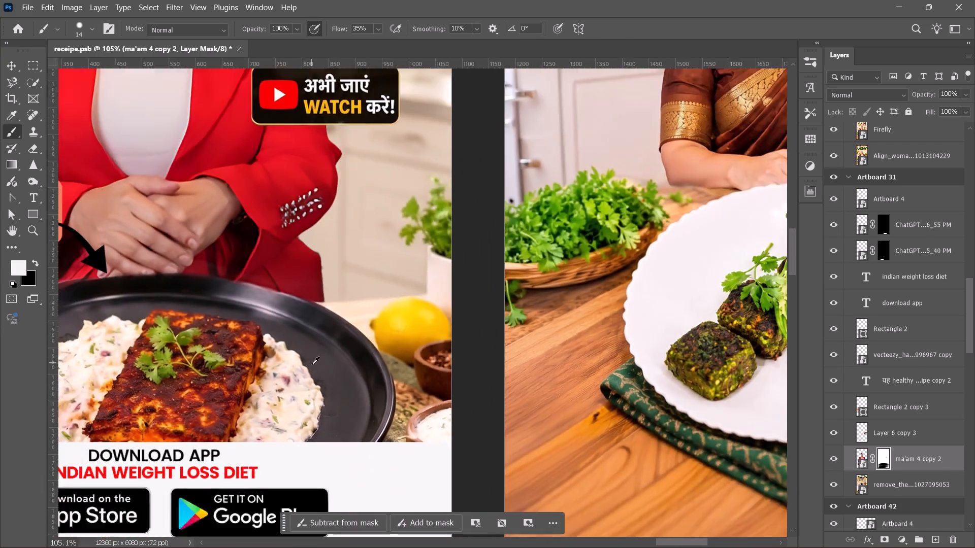
Review the whole Artboard 31 design with the presenter masked behind the plate.
alt+scroll(312, 364, down, 7)
key(space)
key(space)
key(space)
key(space)
key(space)
key(space)
key(space)
key(space)
key(space)
key(space)
key(space)
key(space)
key(space)
key(space)
key(space)
key(space)
key(space)
key(space)
drag(169, 297, 350, 461)
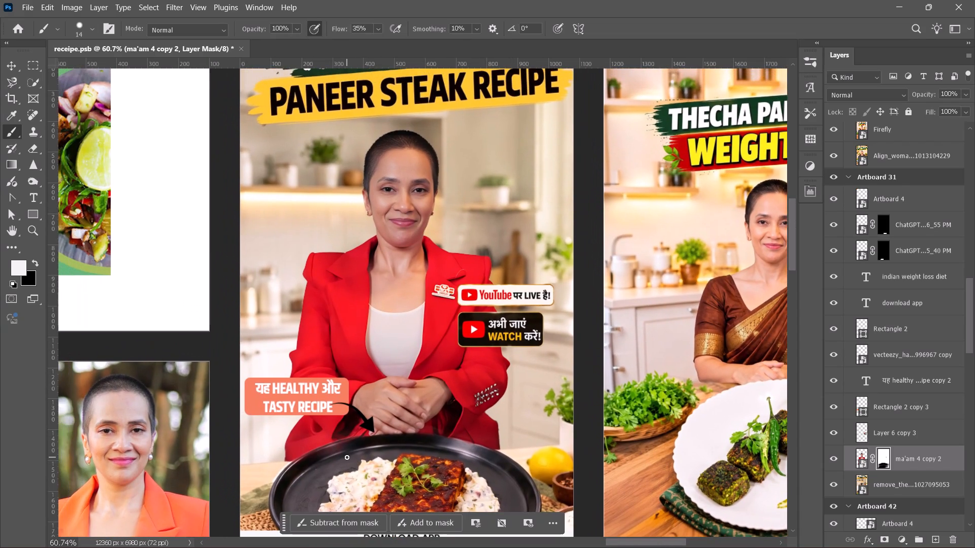
alt+scroll(368, 385, down, 4)
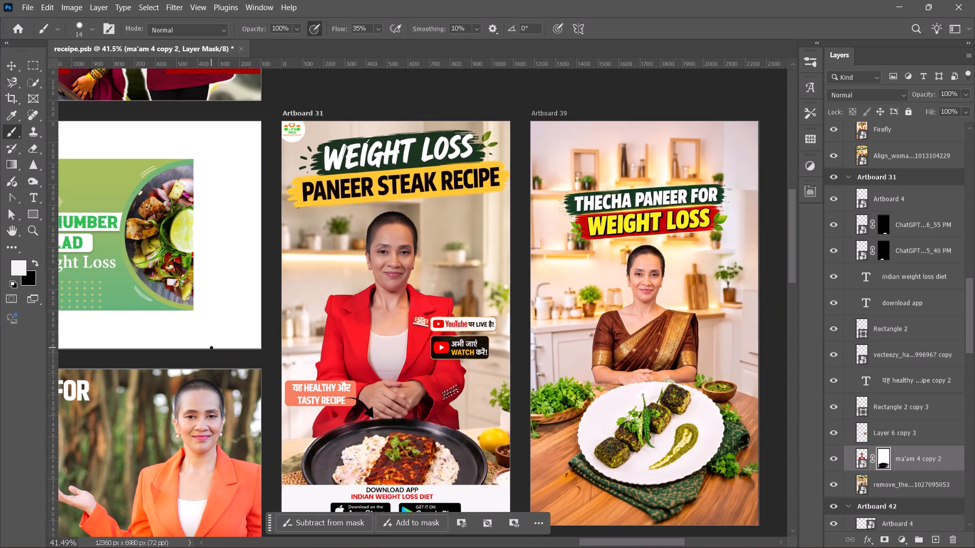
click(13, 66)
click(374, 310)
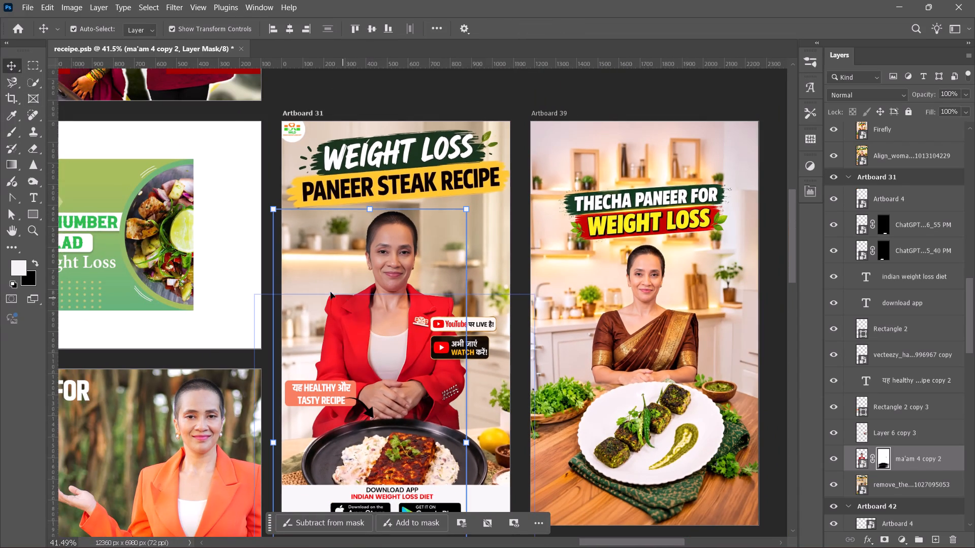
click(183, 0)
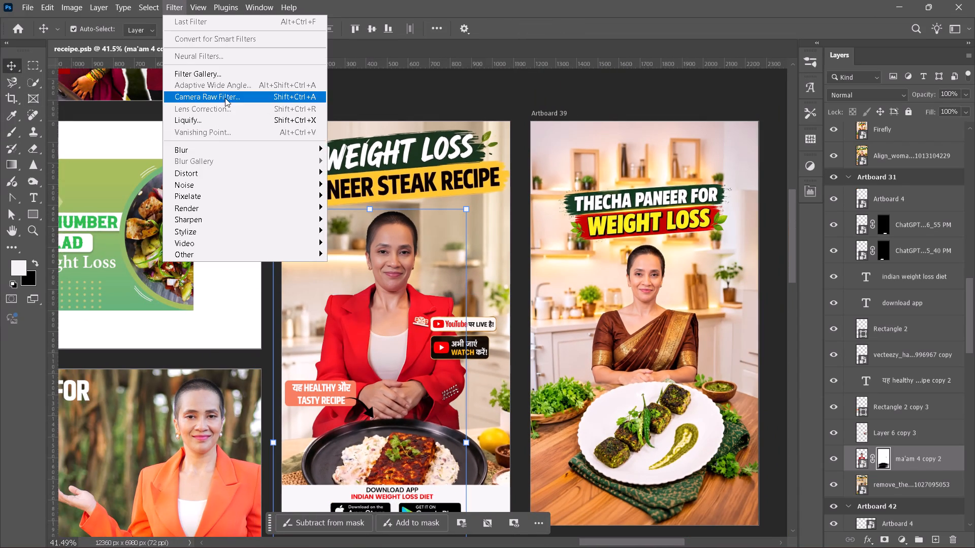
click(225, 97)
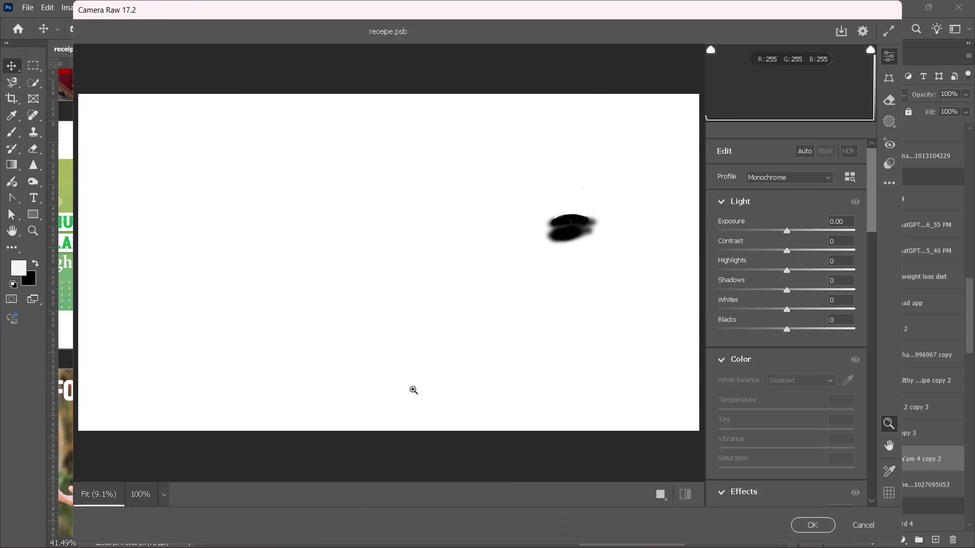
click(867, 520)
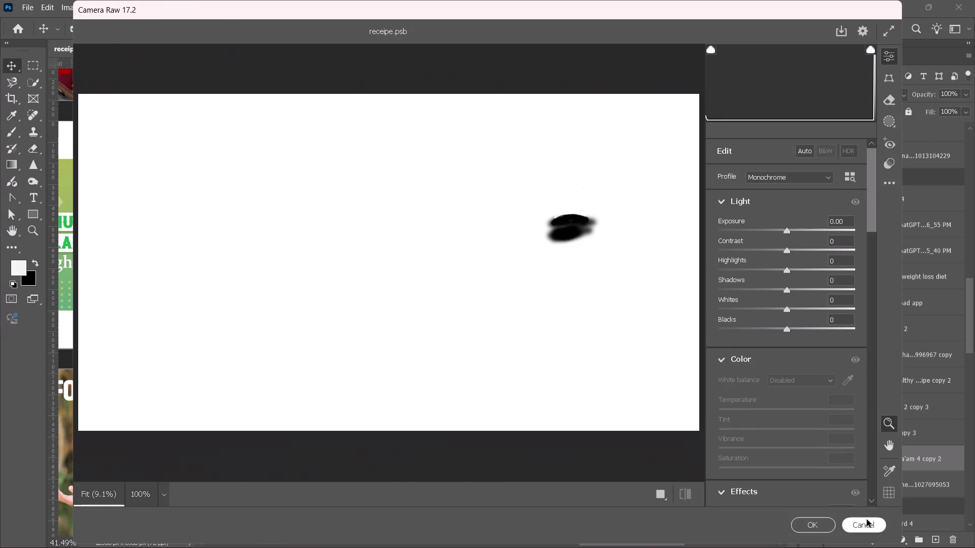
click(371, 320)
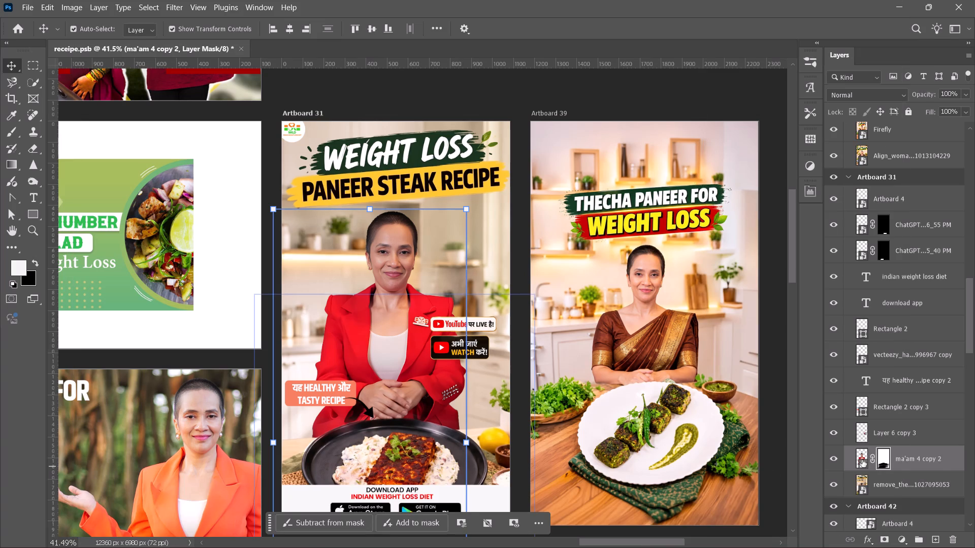
Convert the masked presenter layer ma'am 4 copy 2 to a smart object.
click(861, 460)
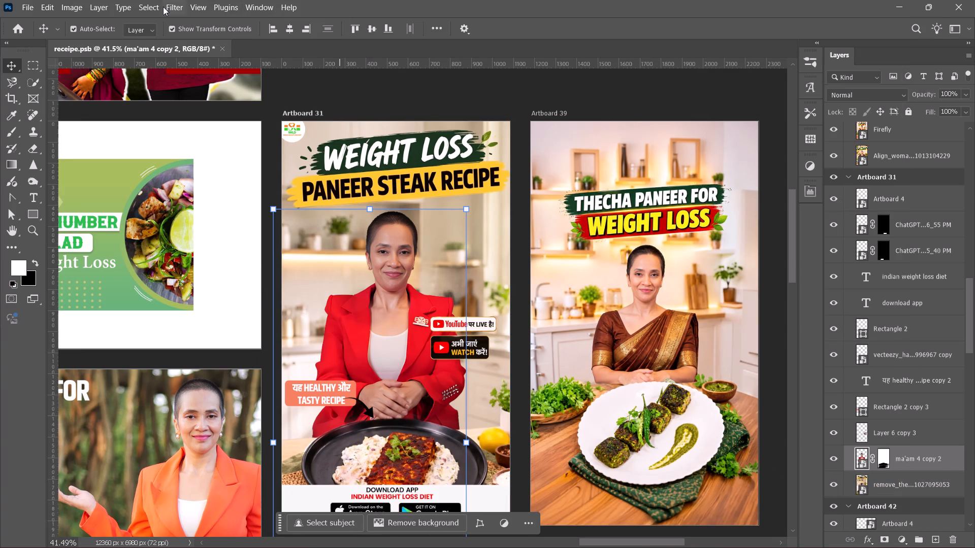
click(162, 7)
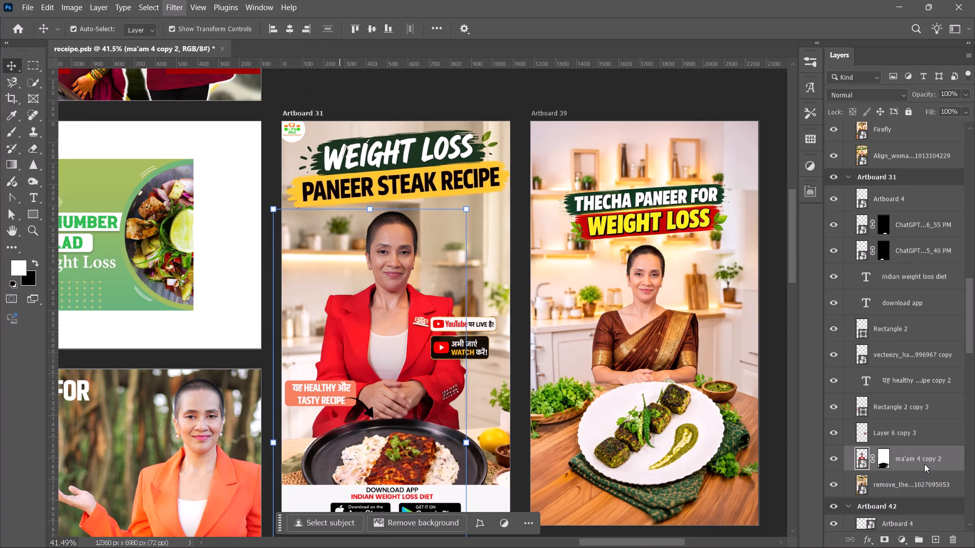
right_click(924, 464)
click(873, 279)
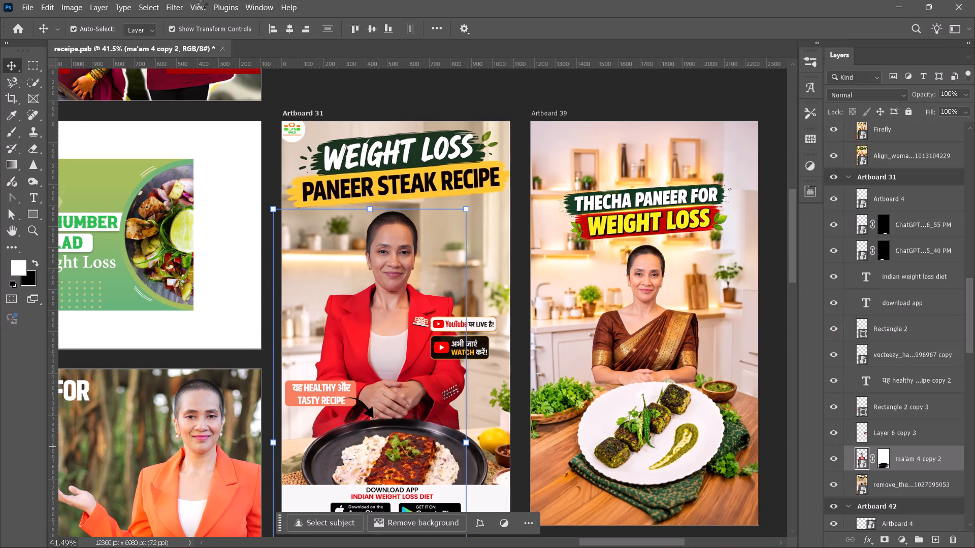
click(196, 5)
click(173, 16)
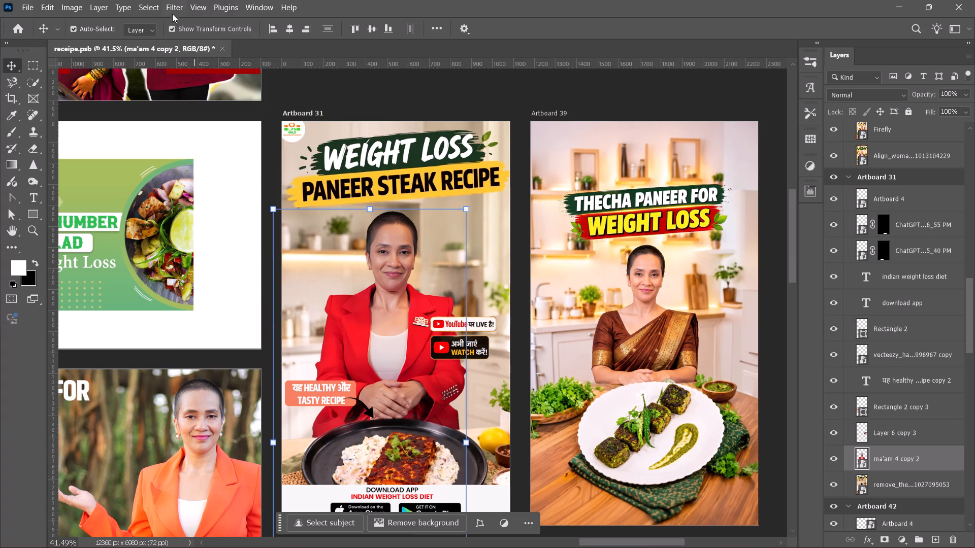
Apply the Camera Raw Filter to the presenter with Contrast +11, Vibrance +11, Saturation +4 and Temperature +2.
click(173, 5)
click(204, 97)
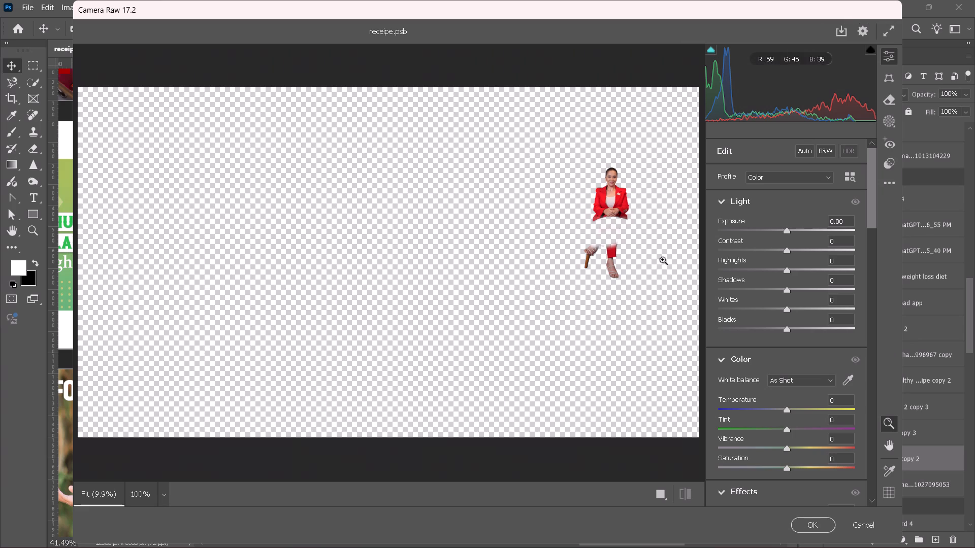
click(791, 251)
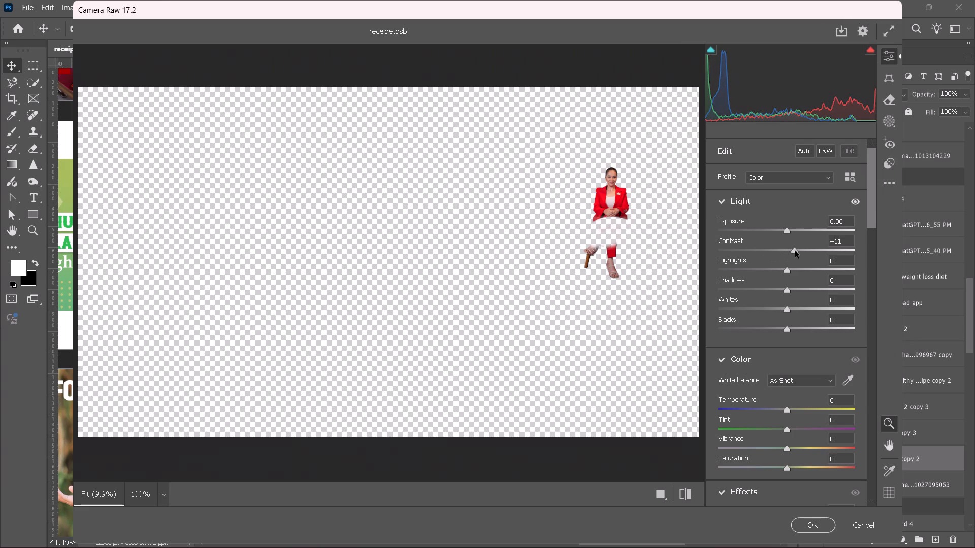
click(796, 453)
click(797, 449)
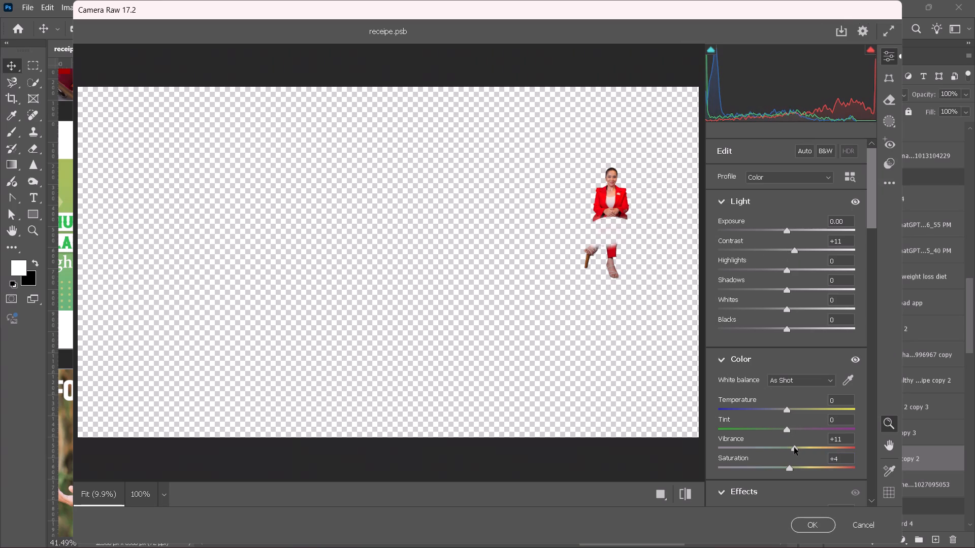
click(790, 408)
click(797, 525)
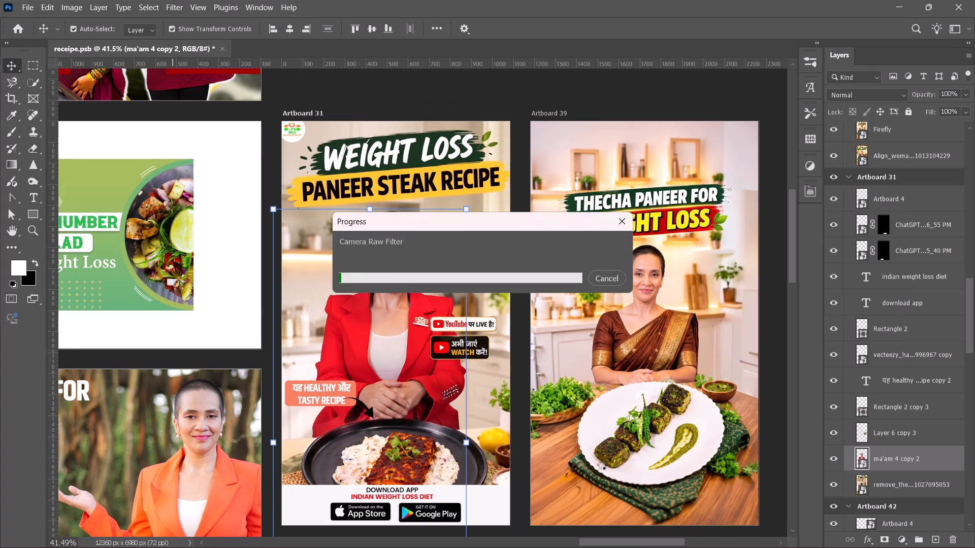
click(489, 89)
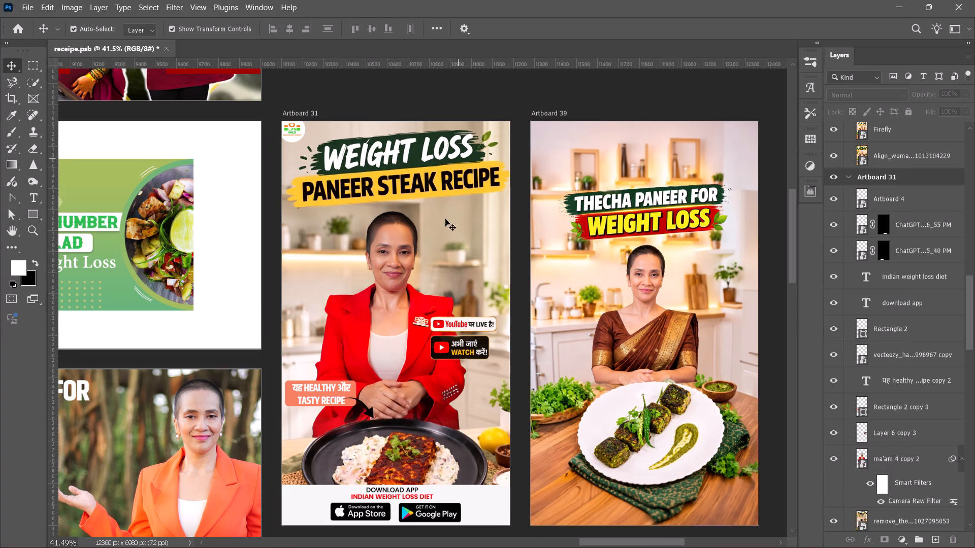
Examine the colour-corrected Artboard 31 design beside Artboard 39 and the surrounding thumbnail artboards.
scroll(424, 293, down, 1)
alt+scroll(401, 366, down, 2)
click(481, 515)
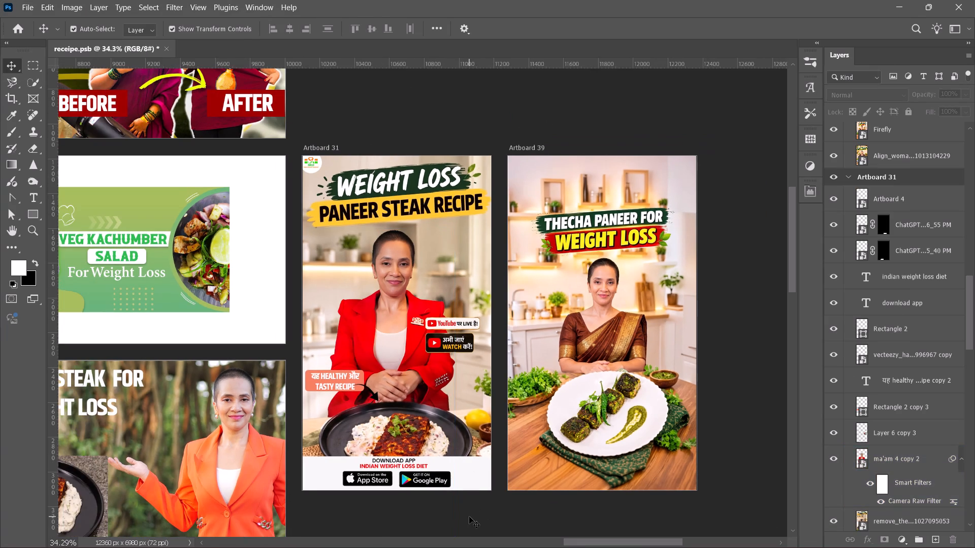
alt+scroll(469, 517, down, 2)
key(space)
key(space)
key(space)
key(space)
key(space)
key(space)
key(space)
drag(403, 521, 442, 506)
alt+scroll(442, 505, down, 2)
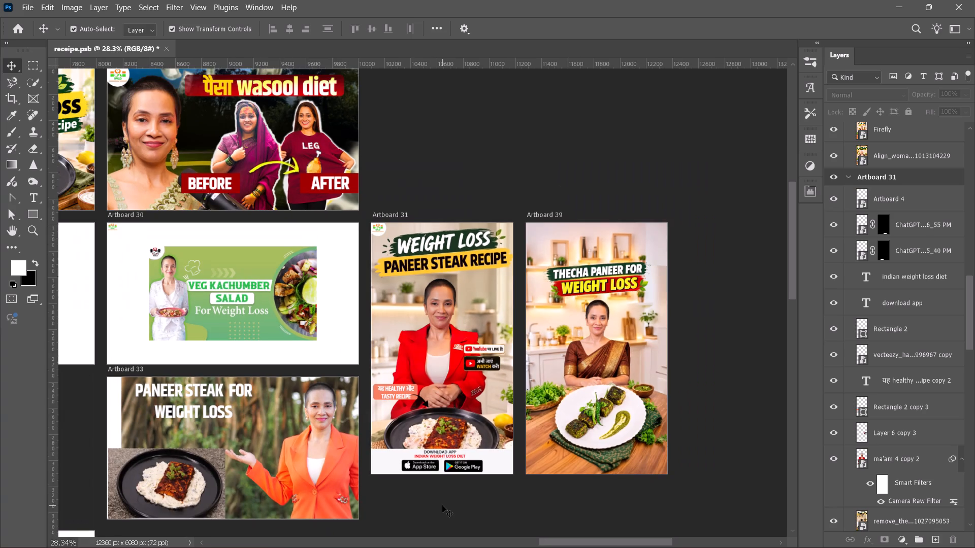
alt+scroll(442, 502, up, 5)
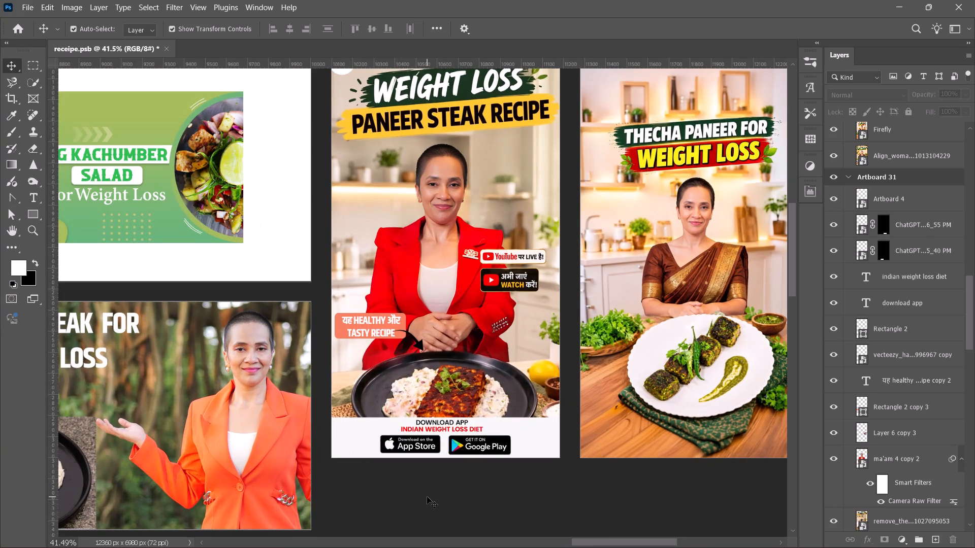
click(425, 497)
alt+scroll(431, 497, down, 4)
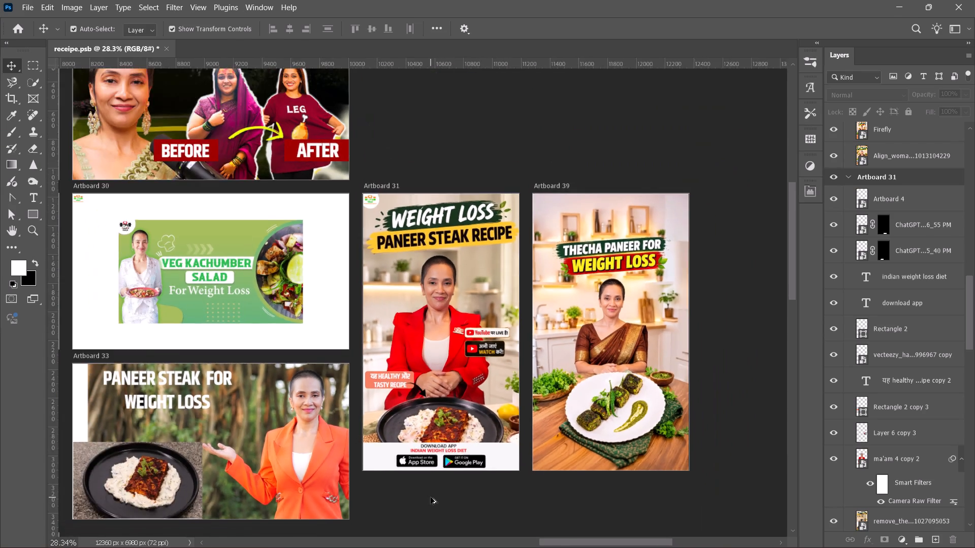
alt+scroll(431, 497, down, 7)
key(space)
key(space)
key(space)
key(space)
key(space)
key(space)
key(space)
key(space)
key(space)
drag(432, 497, 564, 473)
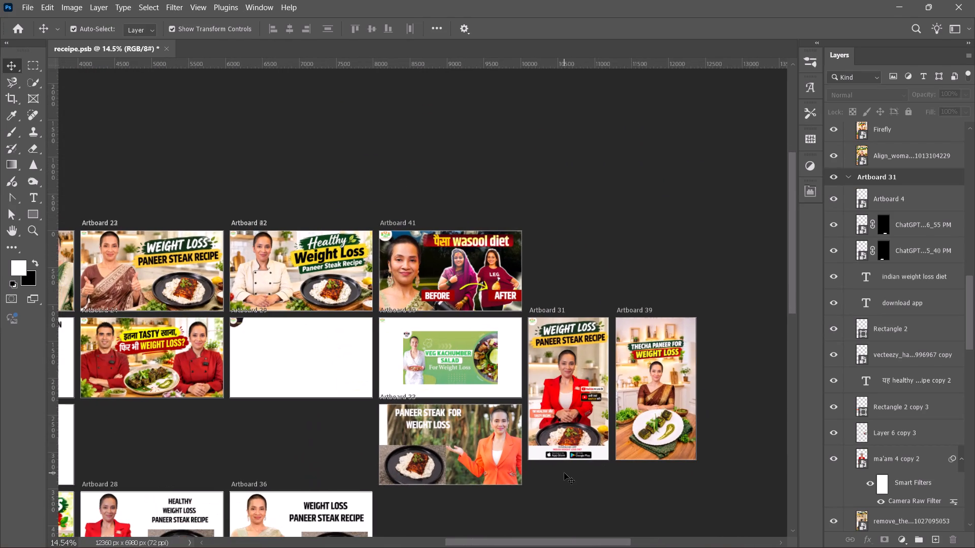
alt+scroll(530, 490, down, 2)
key(space)
key(space)
key(space)
key(space)
key(space)
key(space)
key(space)
key(space)
key(space)
key(space)
key(space)
key(space)
key(space)
key(space)
key(space)
key(space)
drag(545, 490, 640, 451)
click(598, 469)
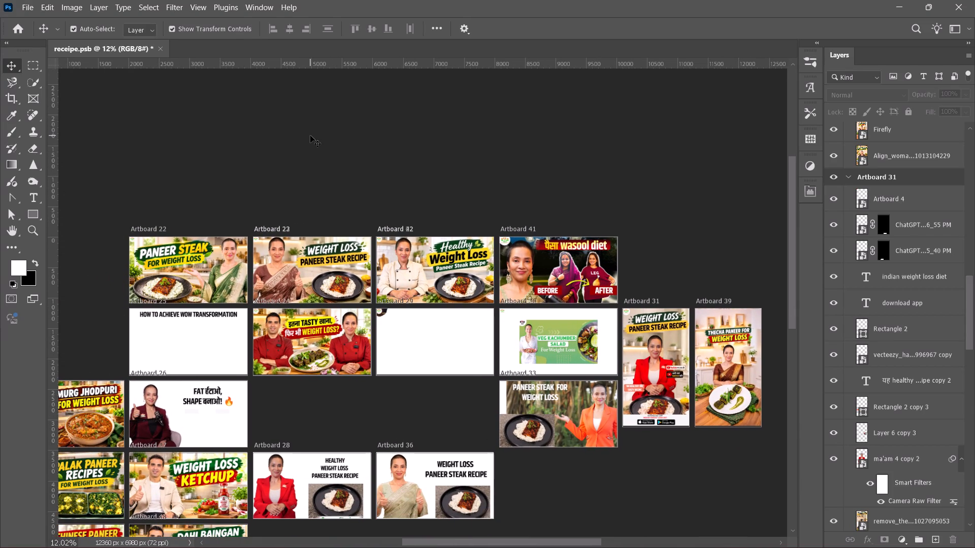
Set up Export As with all artboards unmarked except the Artboard 22 paneer steak design and Artboard 23.
click(34, 10)
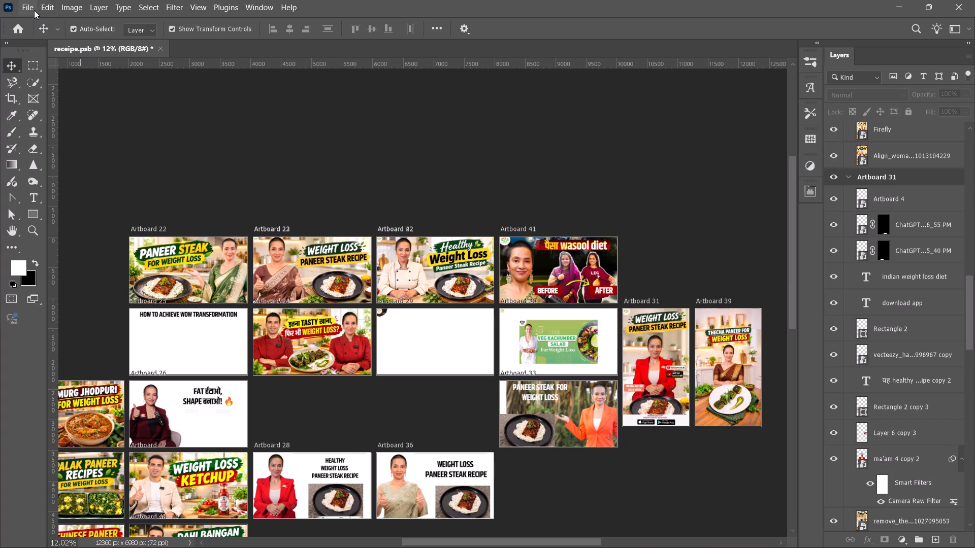
click(77, 196)
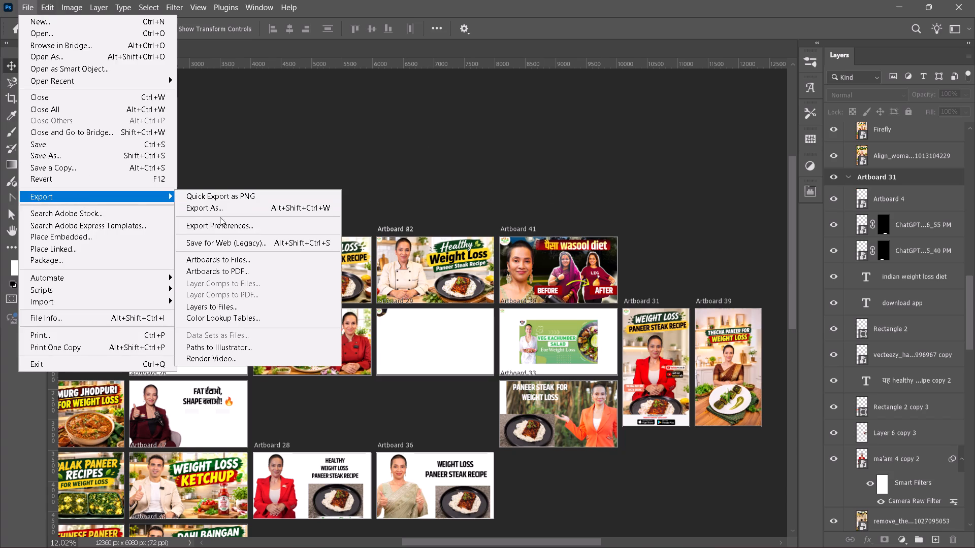
click(226, 212)
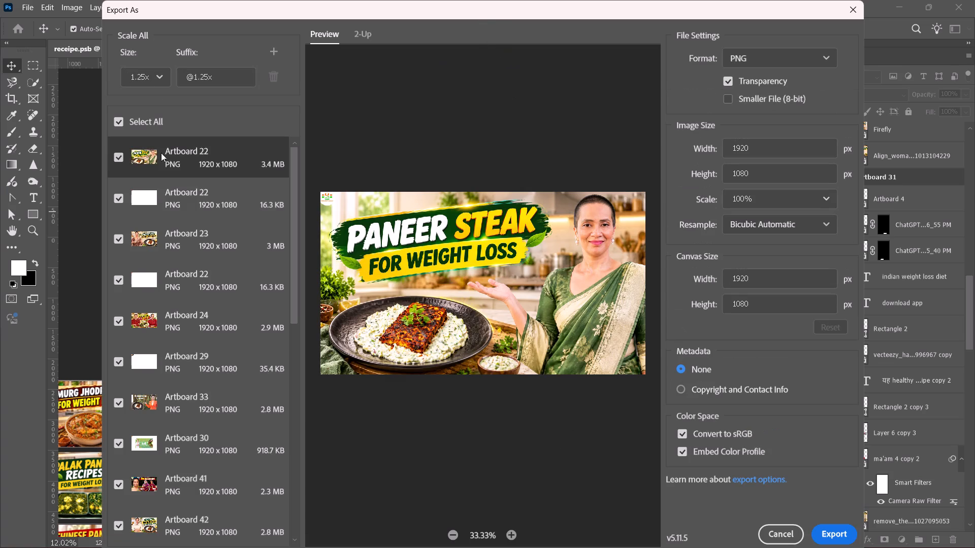
click(122, 122)
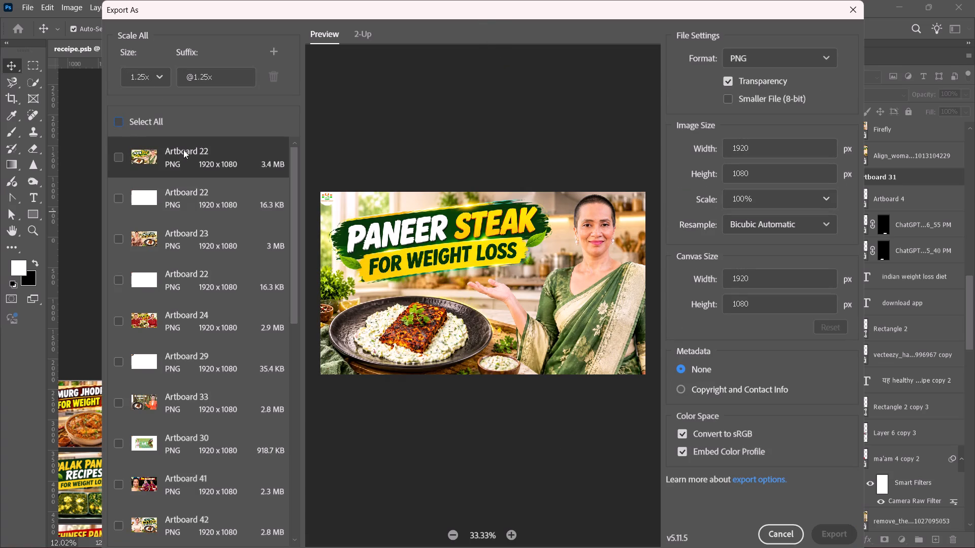
click(183, 150)
click(117, 159)
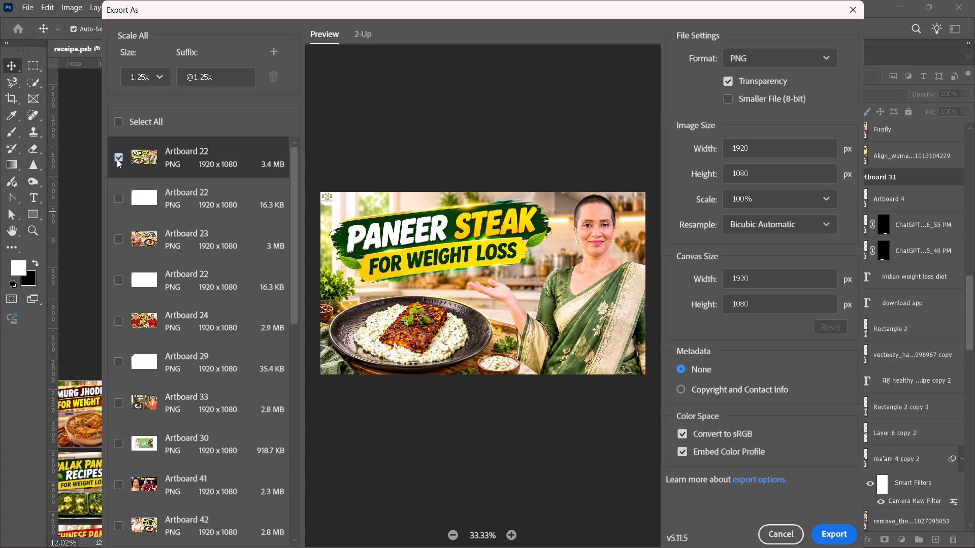
click(171, 239)
click(111, 237)
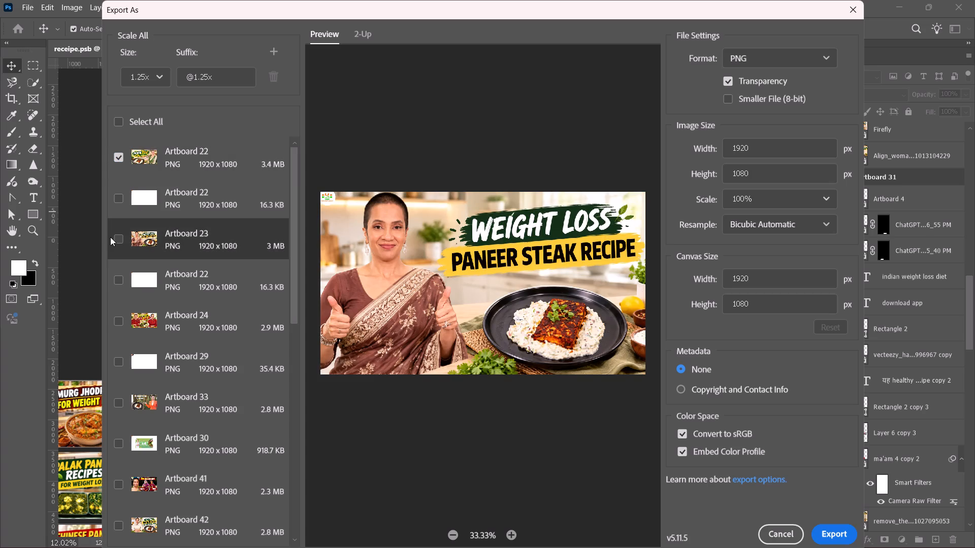
click(116, 237)
Include the vertical Artboard 31 and the chef-coat design on Artboard 42 in the export.
scroll(186, 312, down, 1)
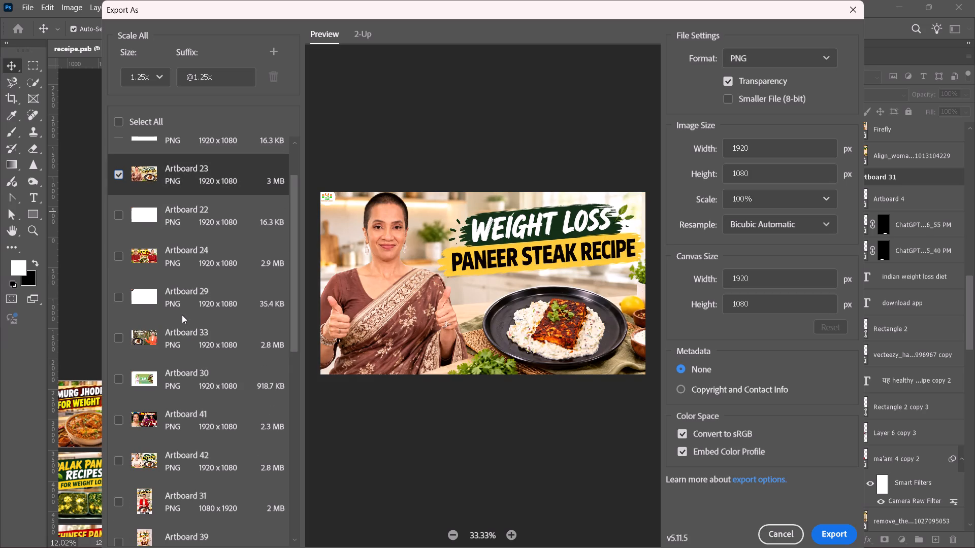
scroll(156, 272, down, 2)
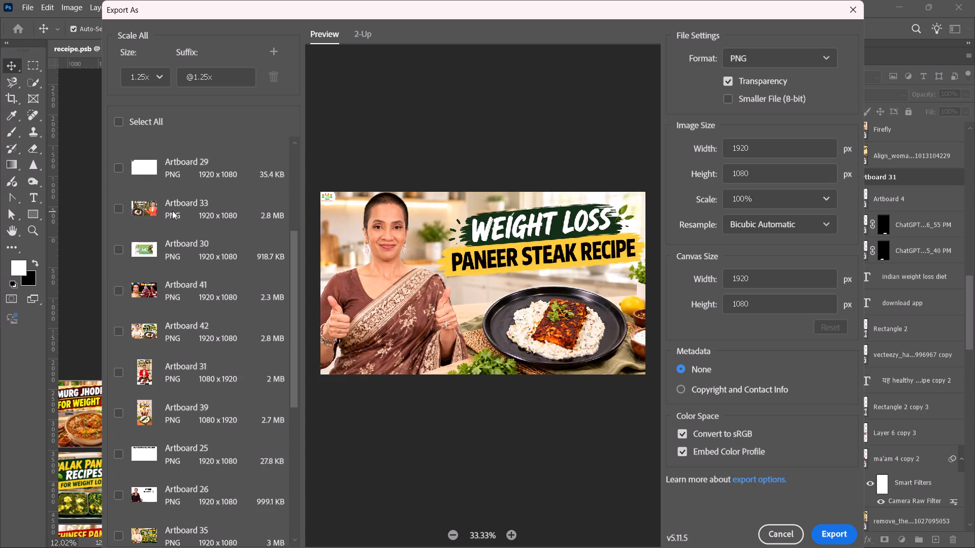
click(175, 364)
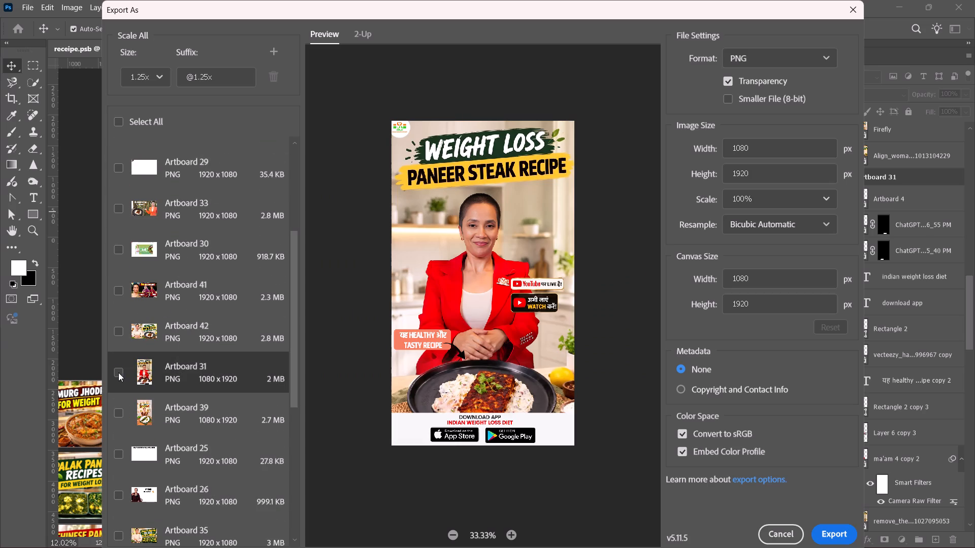
click(118, 372)
click(177, 330)
click(124, 330)
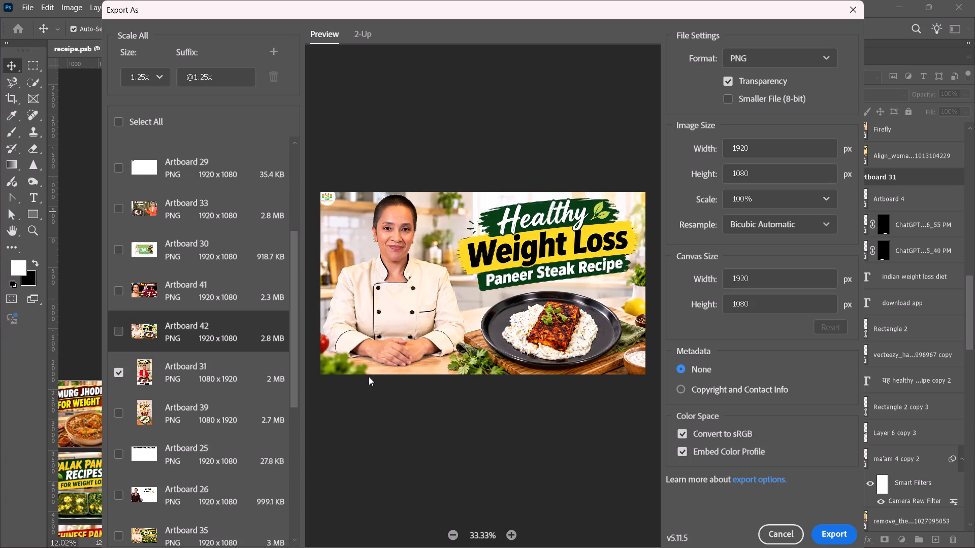
click(117, 331)
Export the marked artboards as PNG into a new folder named 27 inside the WIGHT LOSS oct folder.
click(841, 541)
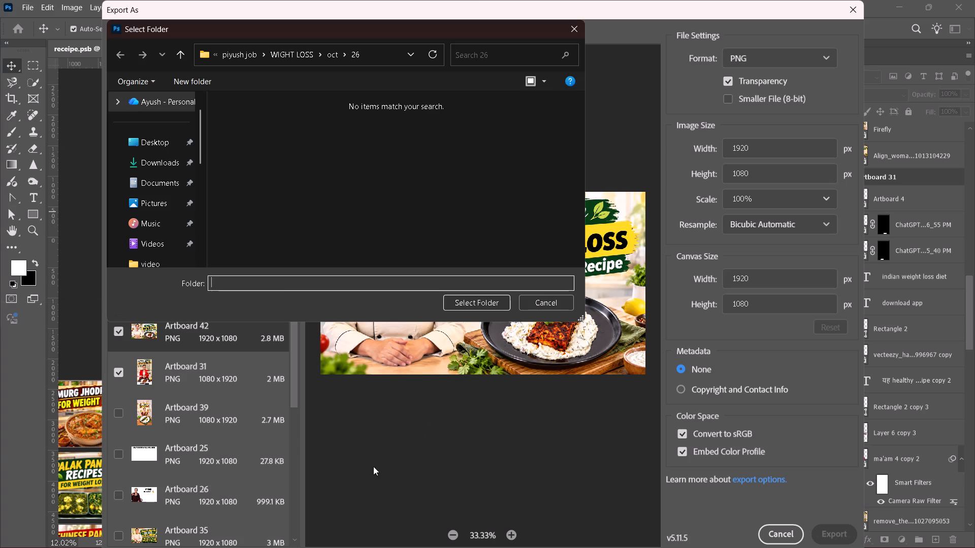
click(333, 54)
scroll(359, 174, down, 5)
right_click(340, 172)
click(393, 282)
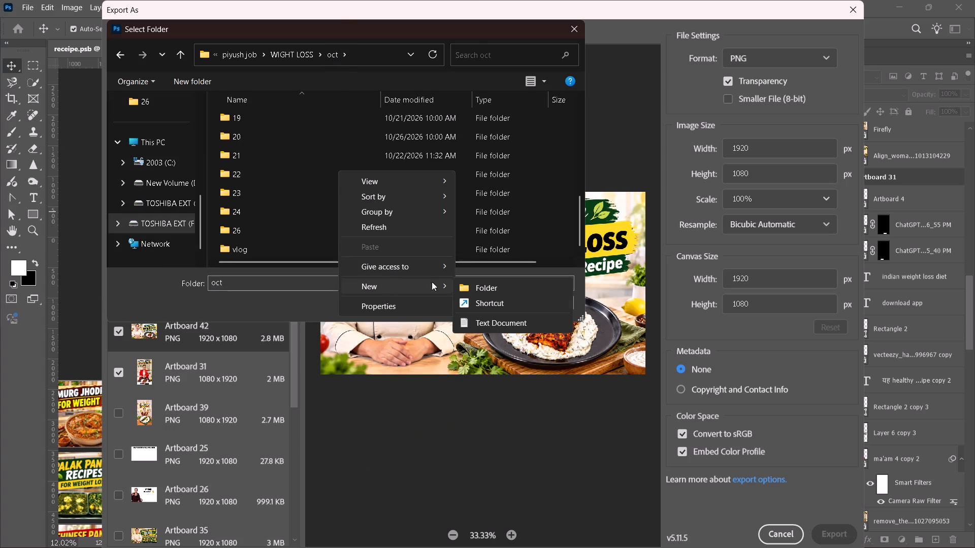
click(501, 290)
key(2)
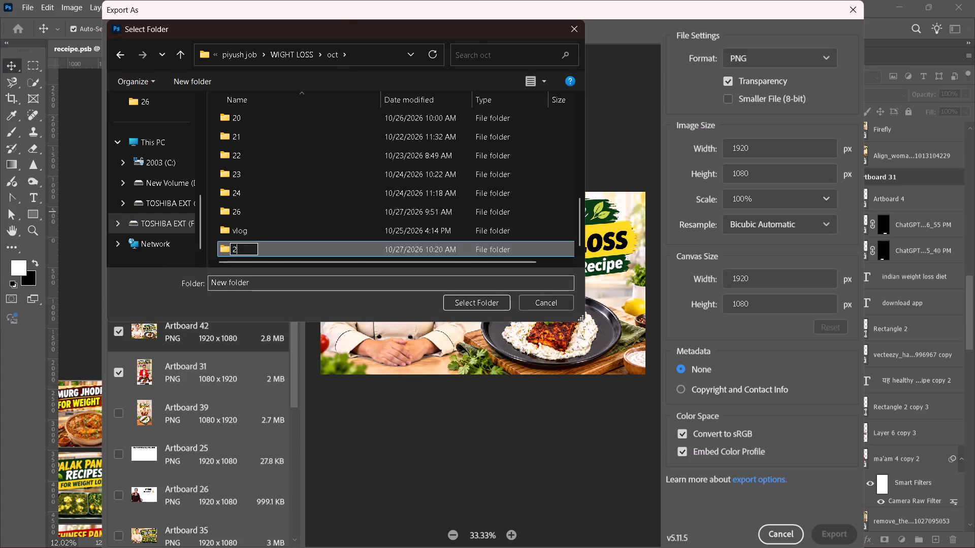
key(7)
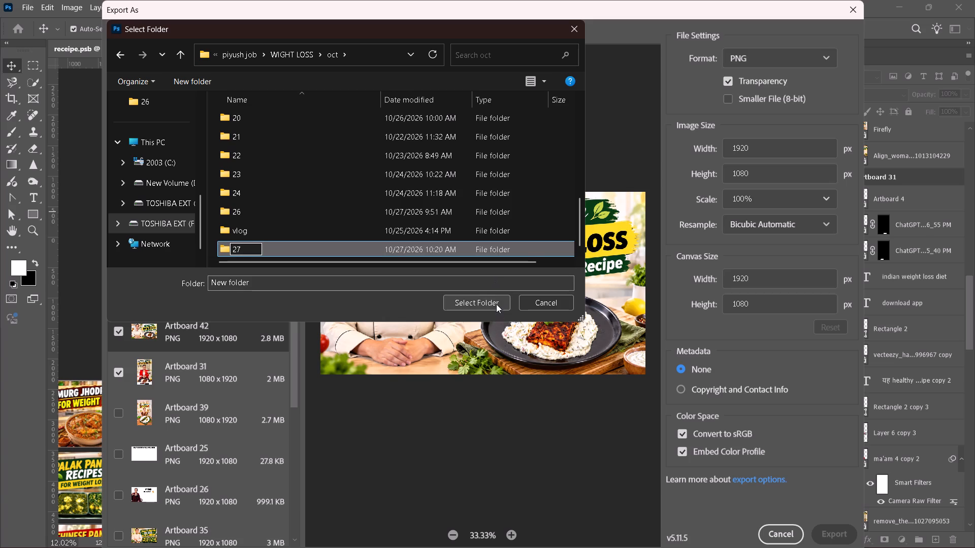
click(496, 304)
click(486, 302)
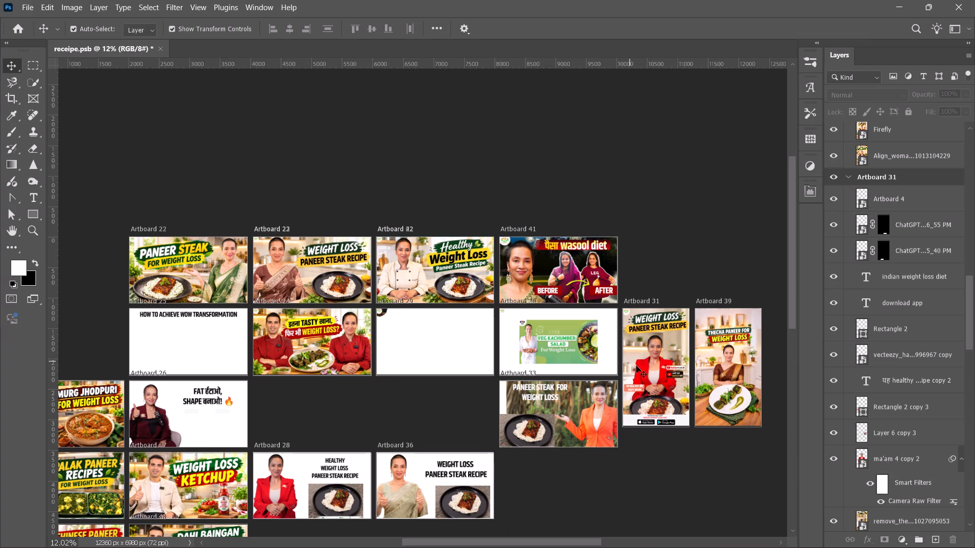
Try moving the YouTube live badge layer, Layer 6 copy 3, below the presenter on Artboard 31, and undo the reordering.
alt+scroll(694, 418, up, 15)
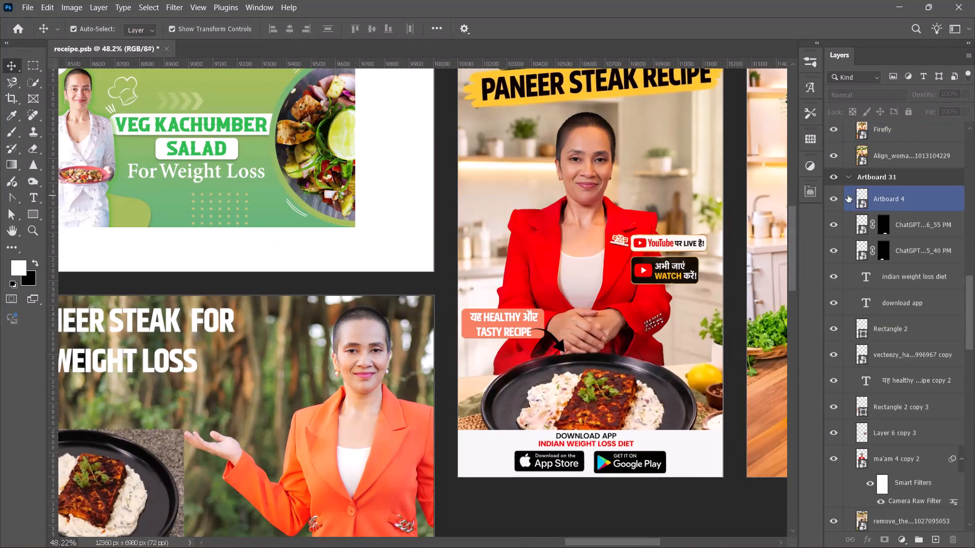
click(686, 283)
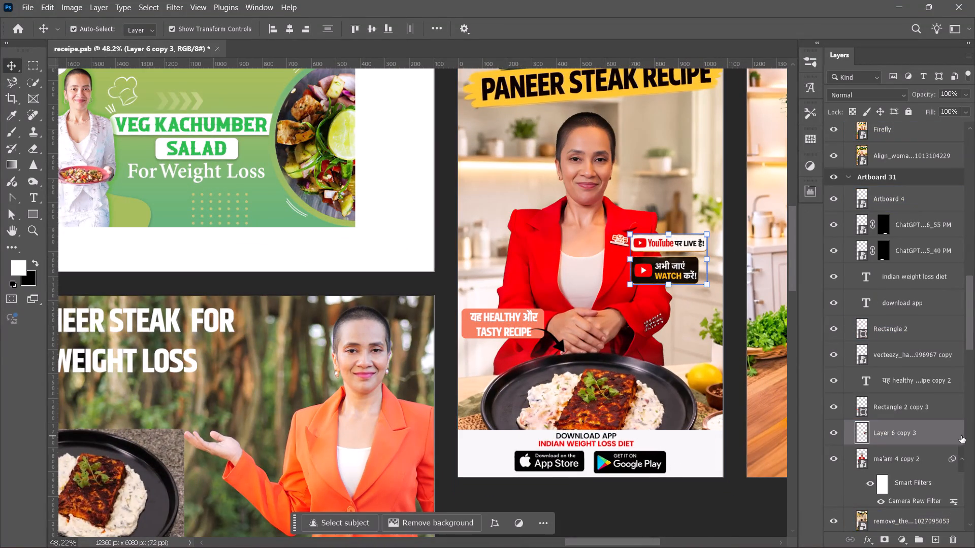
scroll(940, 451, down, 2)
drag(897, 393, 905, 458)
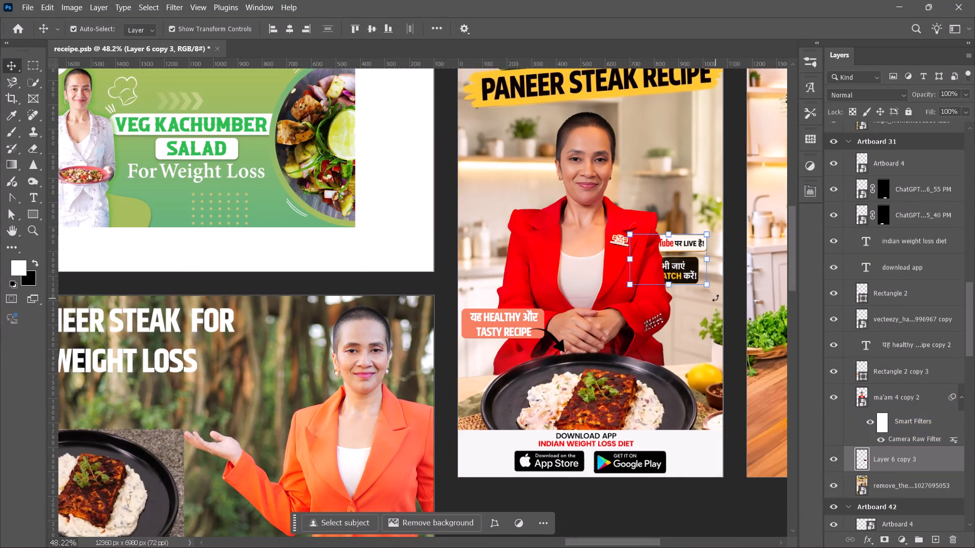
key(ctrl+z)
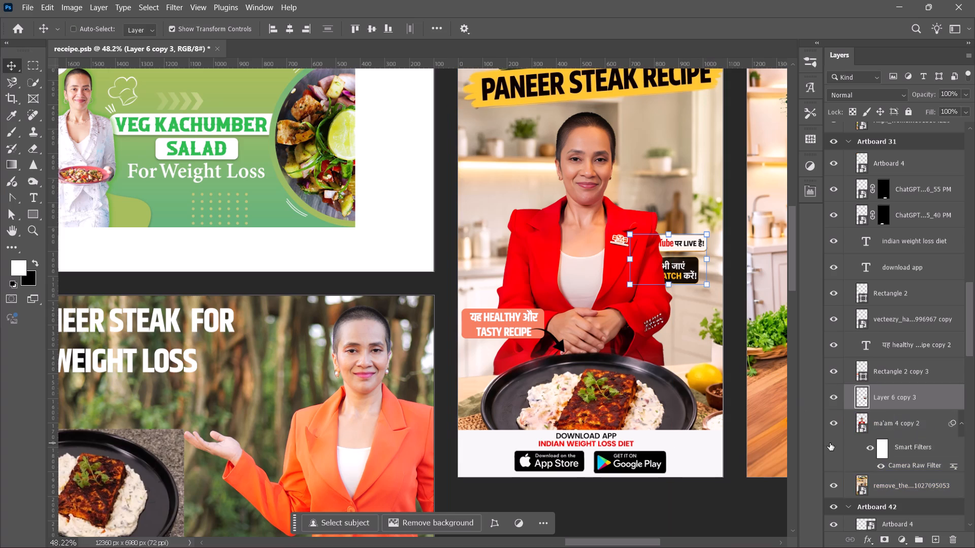
Hide the YouTube live badge, the coral label rectangle and its healthy and tasty recipe text on Artboard 31.
click(831, 396)
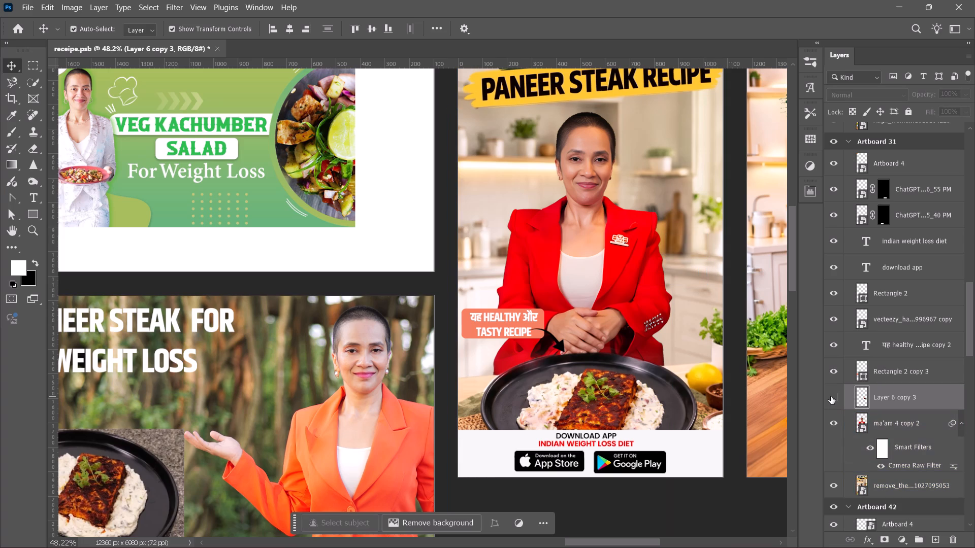
click(834, 374)
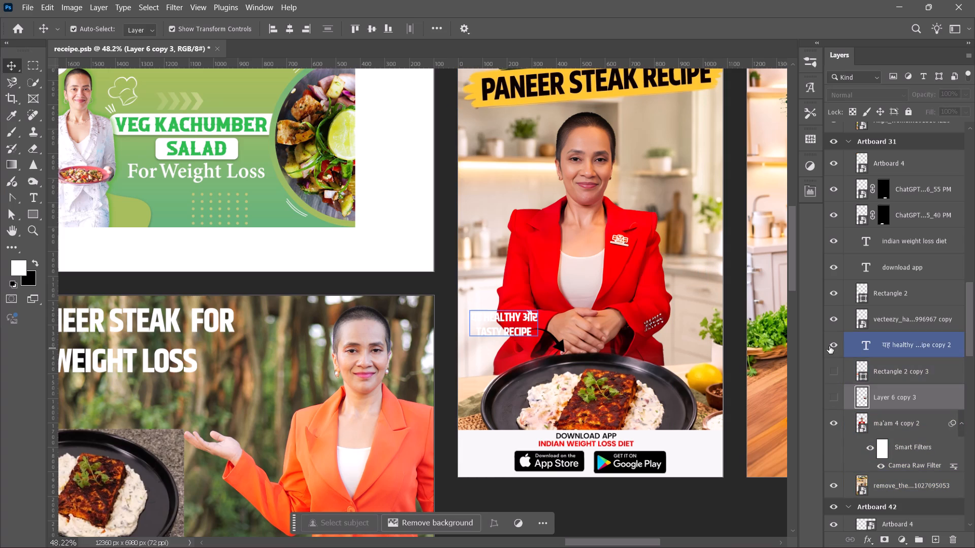
click(829, 346)
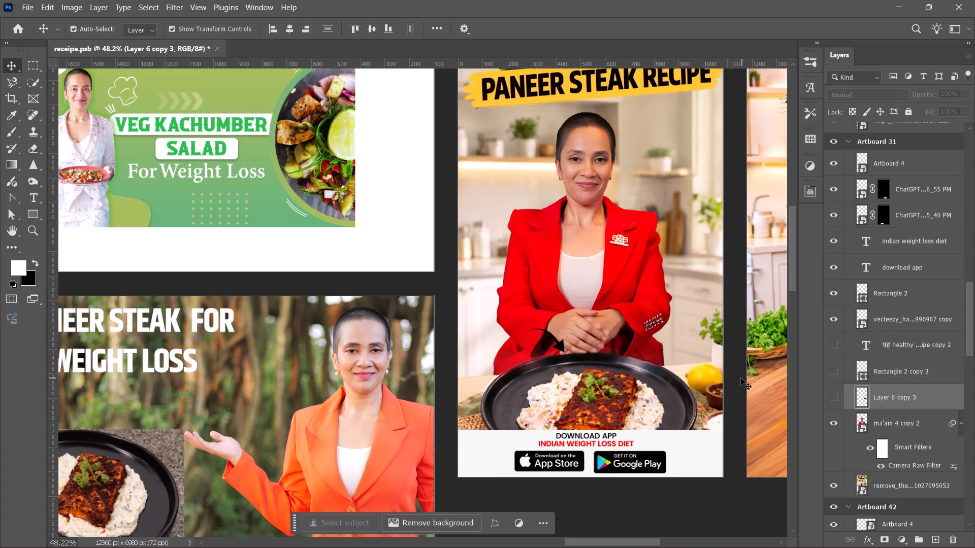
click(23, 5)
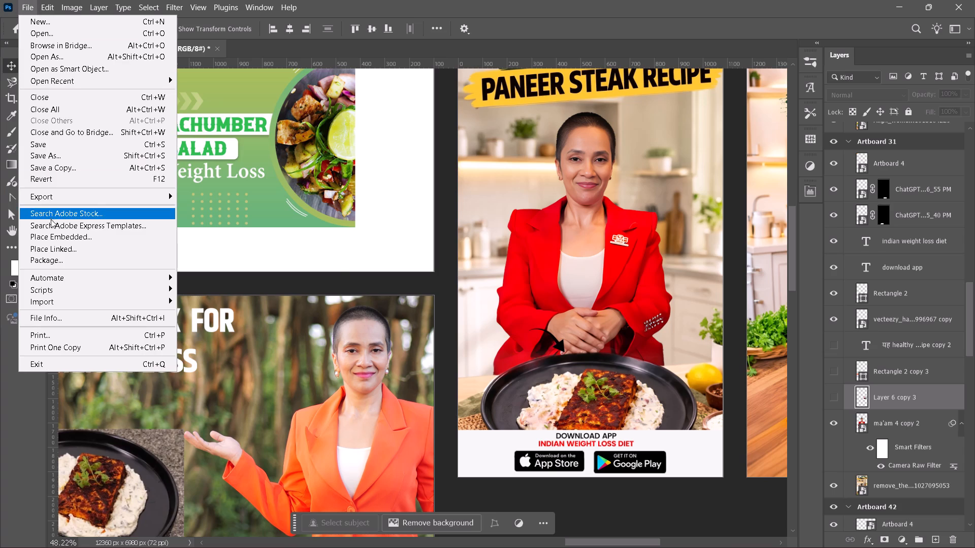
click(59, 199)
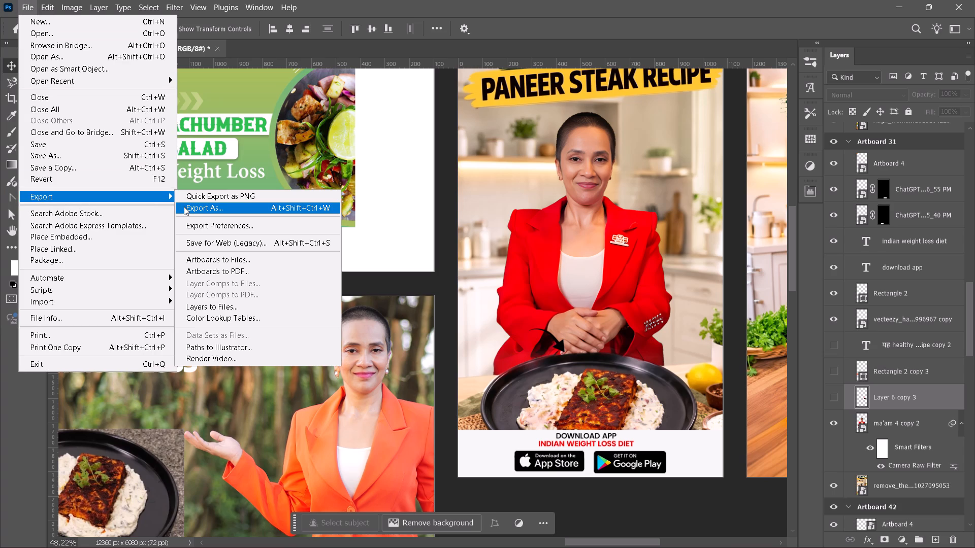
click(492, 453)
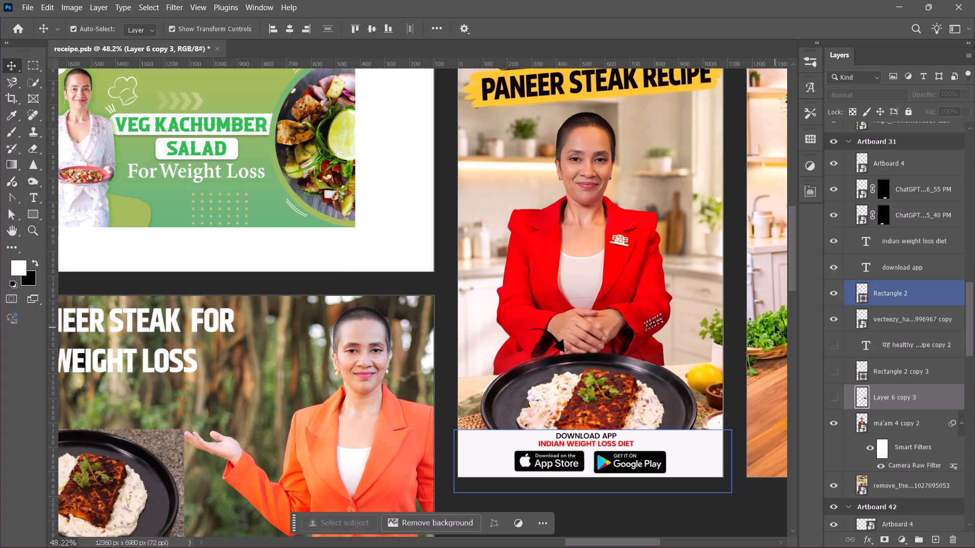
Hide Artboard 31's app footer: the white Rectangle 2, both store badges, and the indian weight loss diet and download app texts.
click(832, 291)
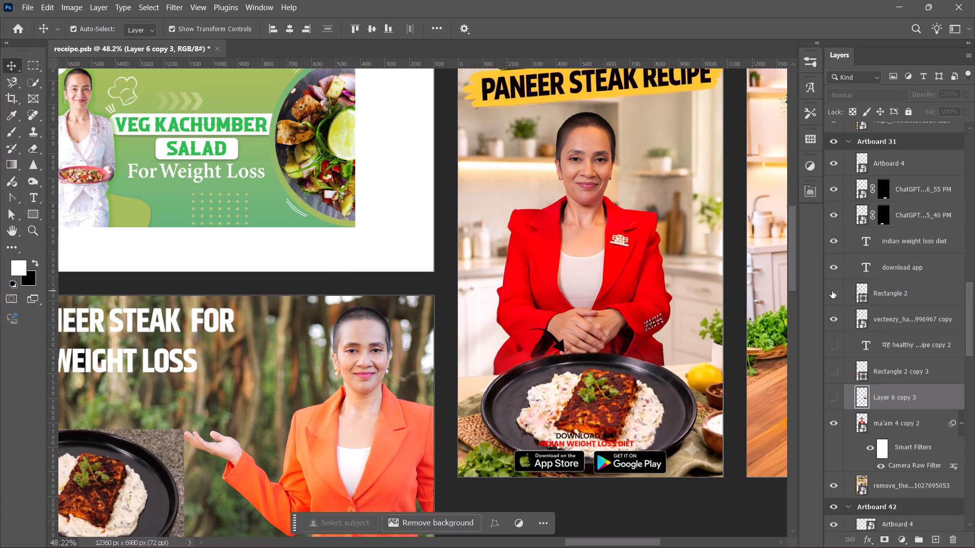
click(831, 238)
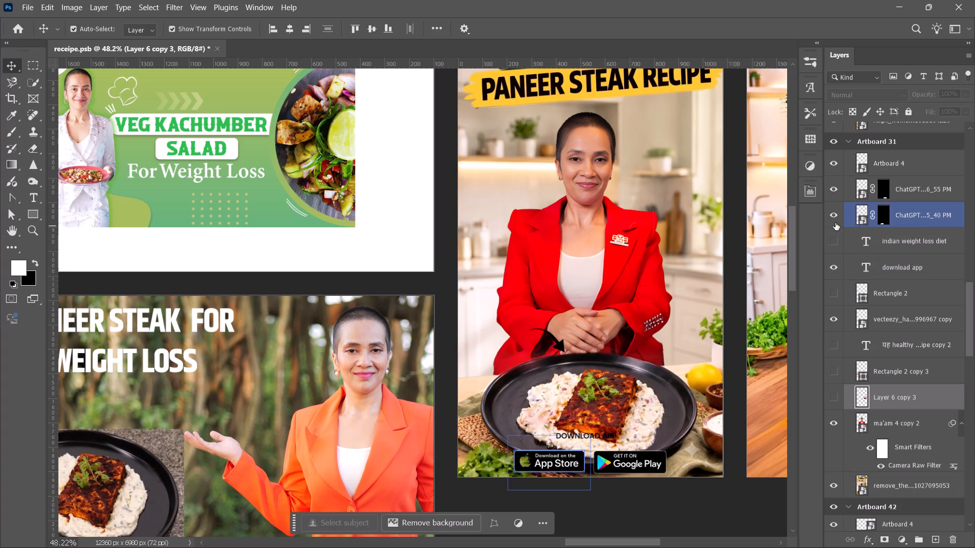
click(835, 222)
click(834, 191)
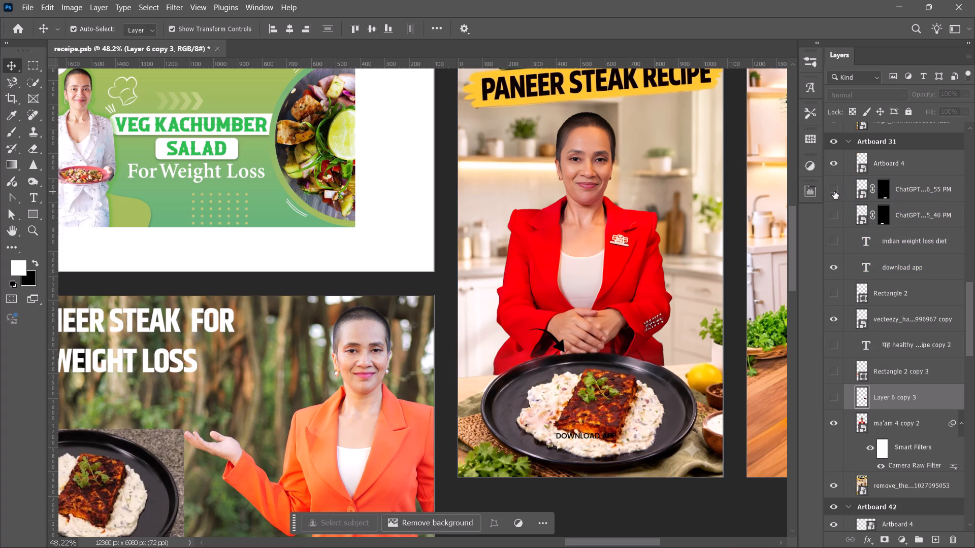
click(834, 266)
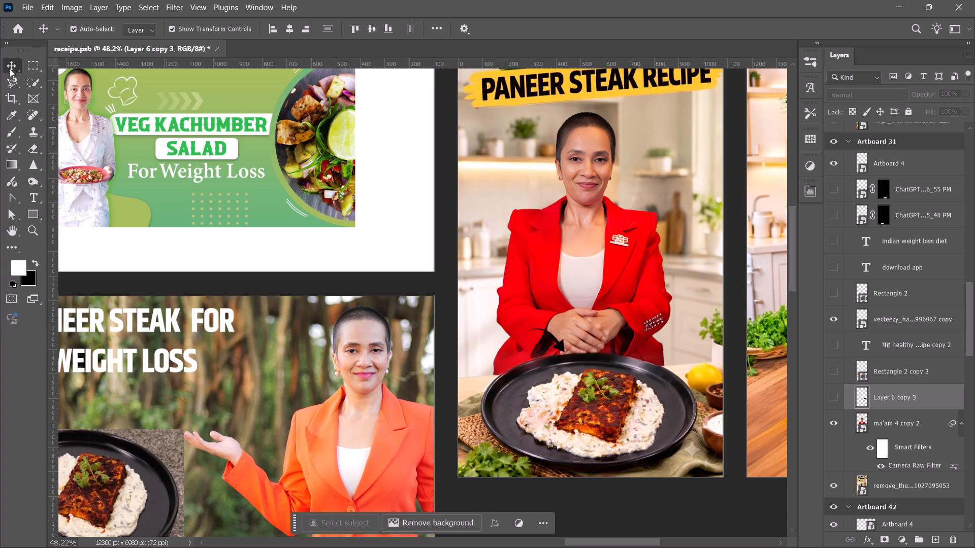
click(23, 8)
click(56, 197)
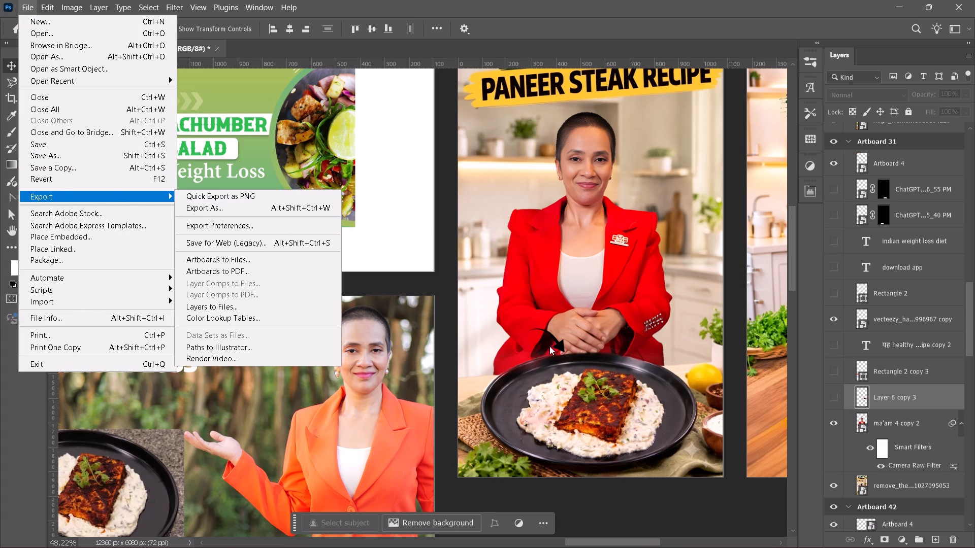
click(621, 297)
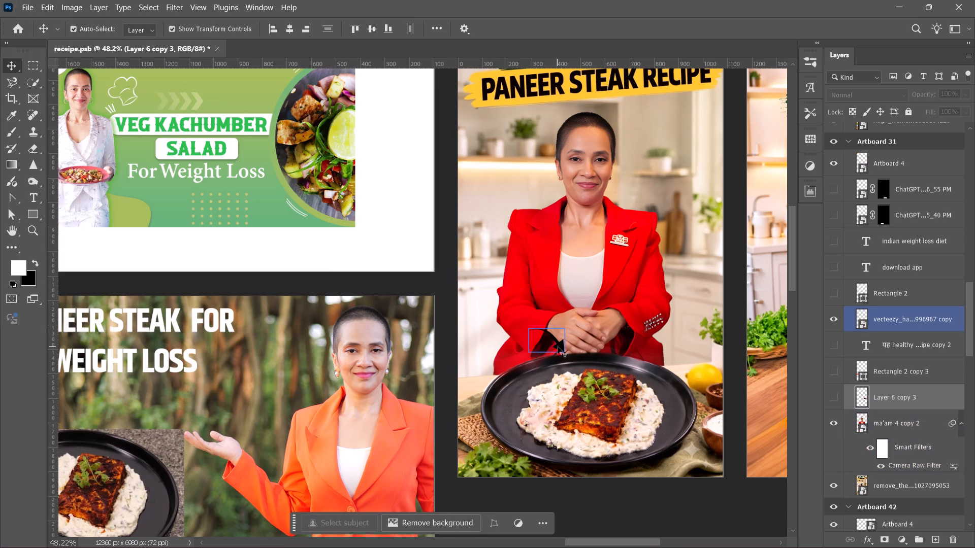
Hide the black hand-drawn curved arrow layer near the presenter's hands on Artboard 31.
click(558, 347)
click(835, 322)
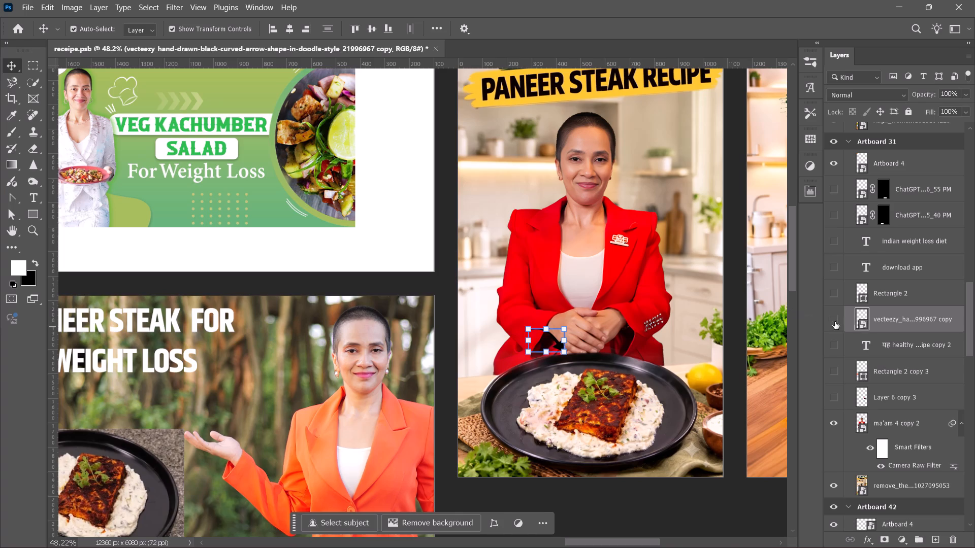
Export only the cleaned-up vertical Artboard 31 as a PNG named Artboard 31 into folder 27.
alt+scroll(619, 341, down, 7)
click(679, 451)
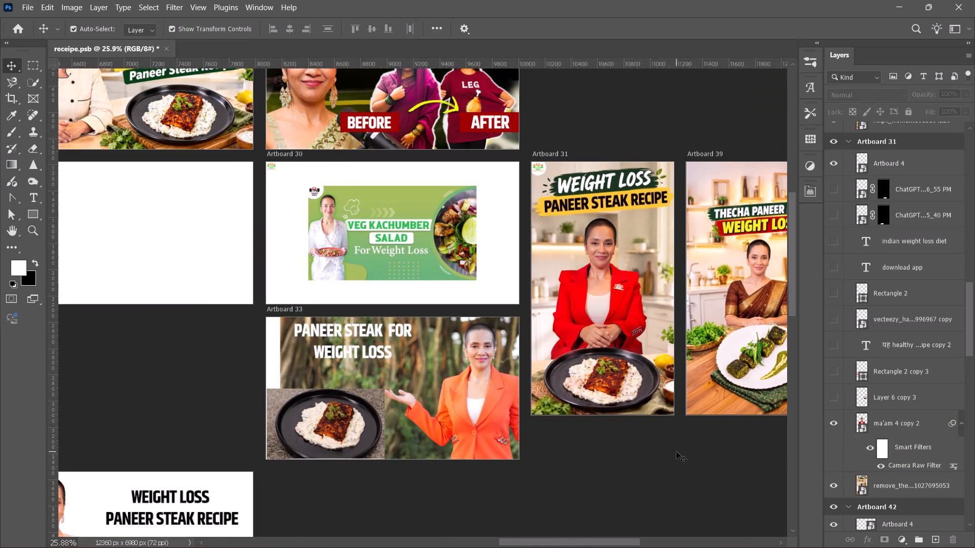
click(34, 13)
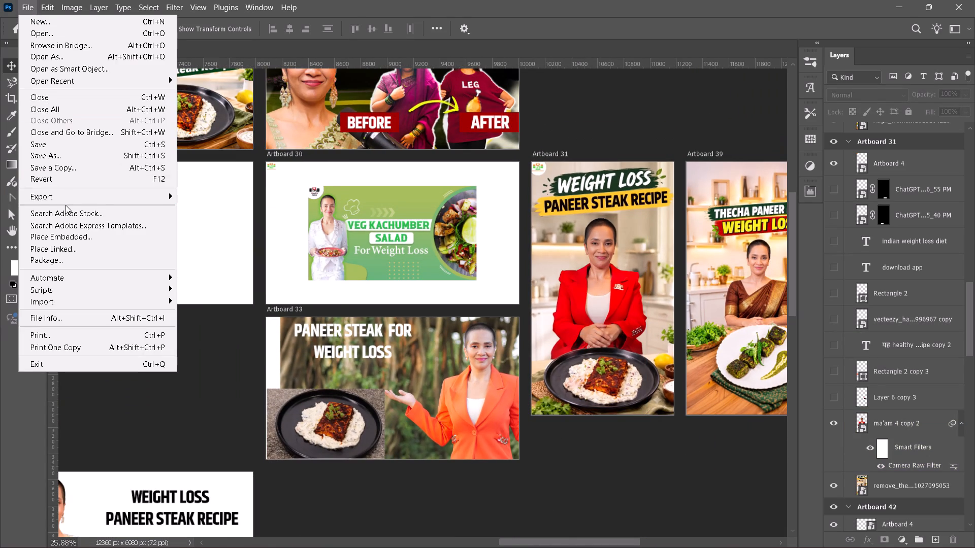
click(71, 197)
click(209, 205)
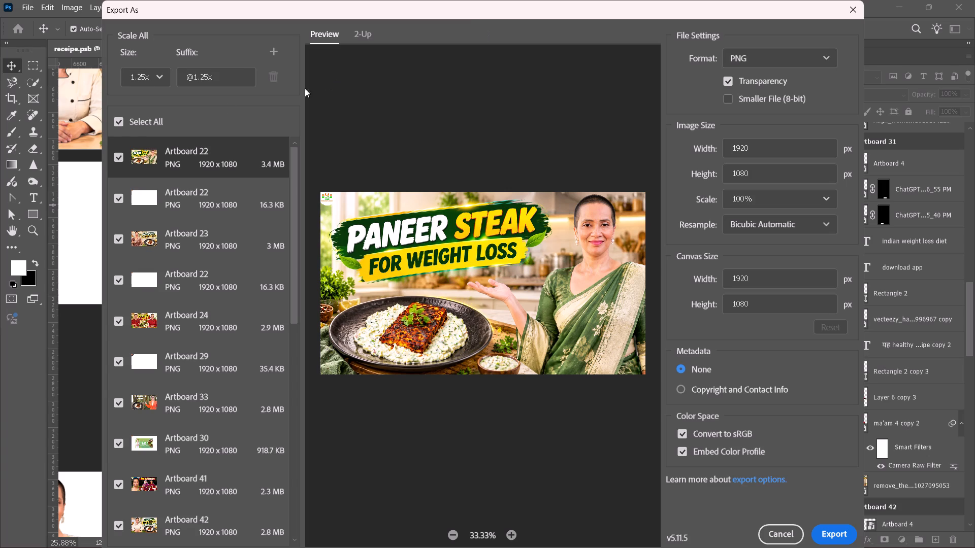
click(113, 124)
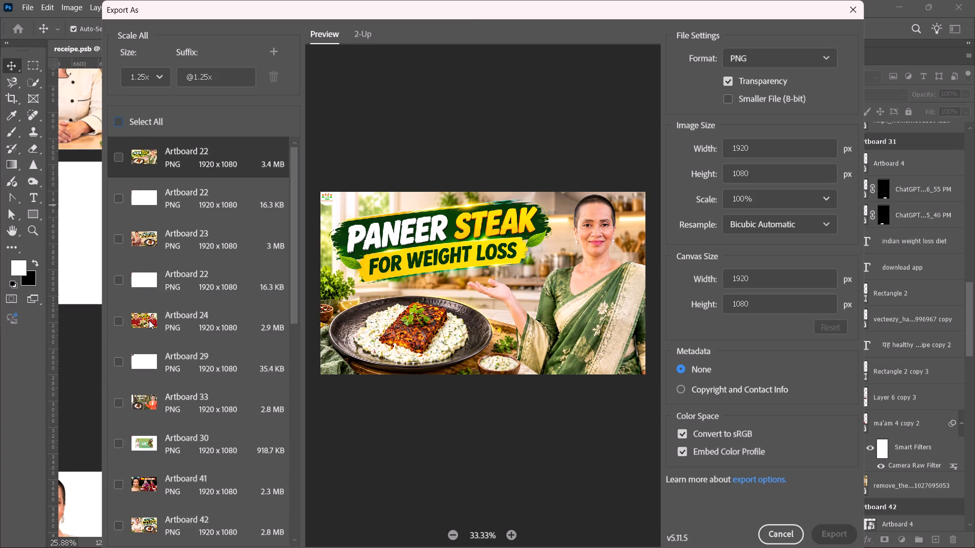
scroll(174, 314, down, 4)
click(186, 320)
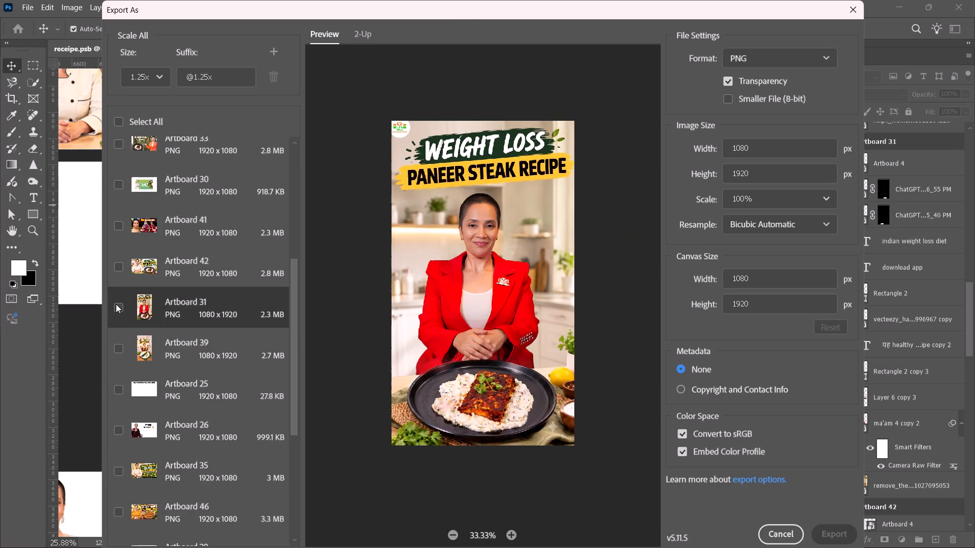
click(116, 304)
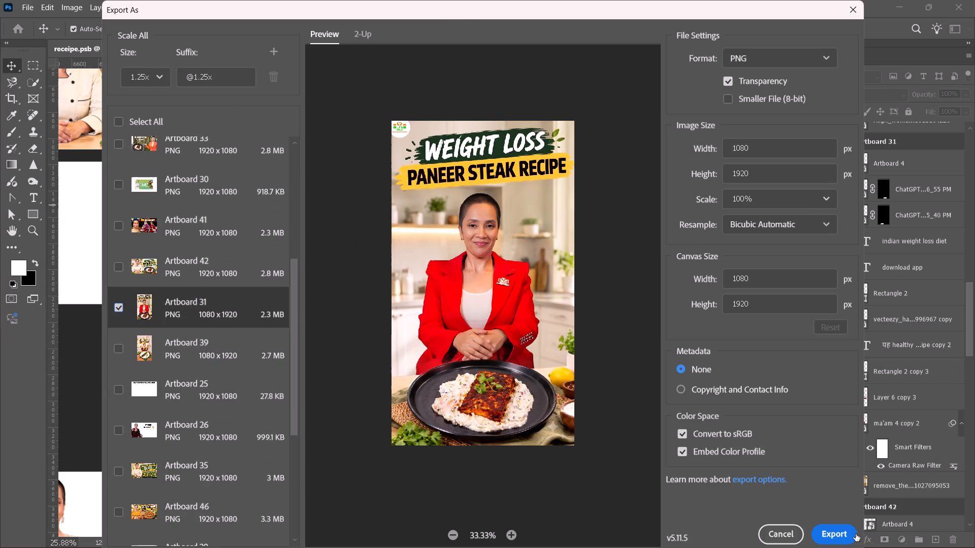
click(839, 534)
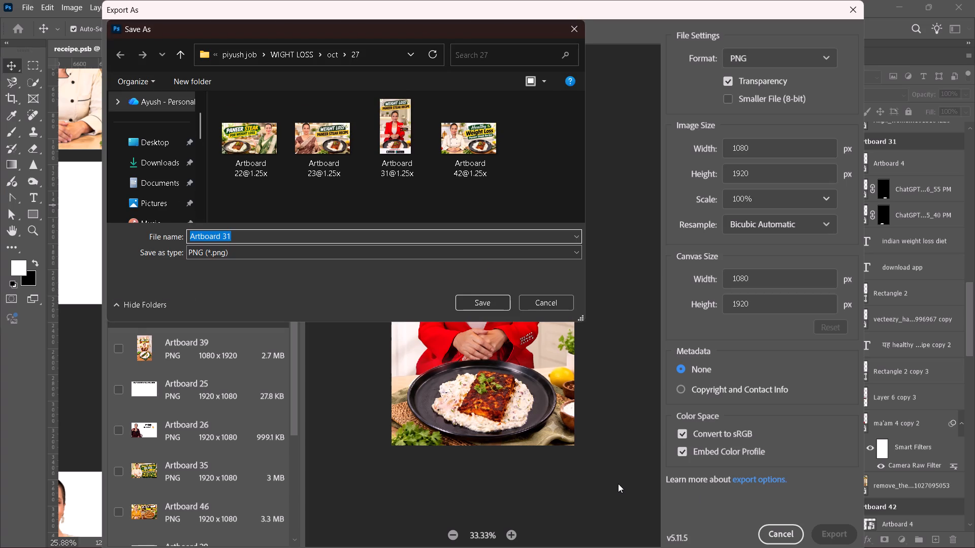